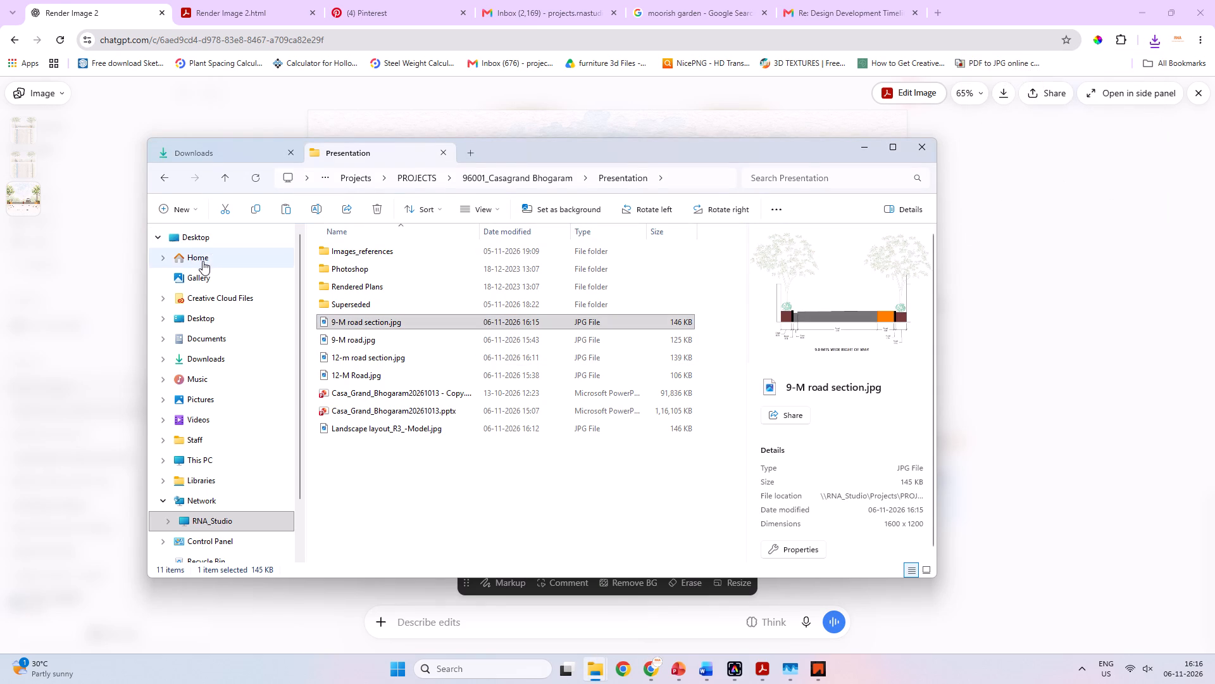
pyautogui.click(208, 151)
pyautogui.scroll(2, 354, 288)
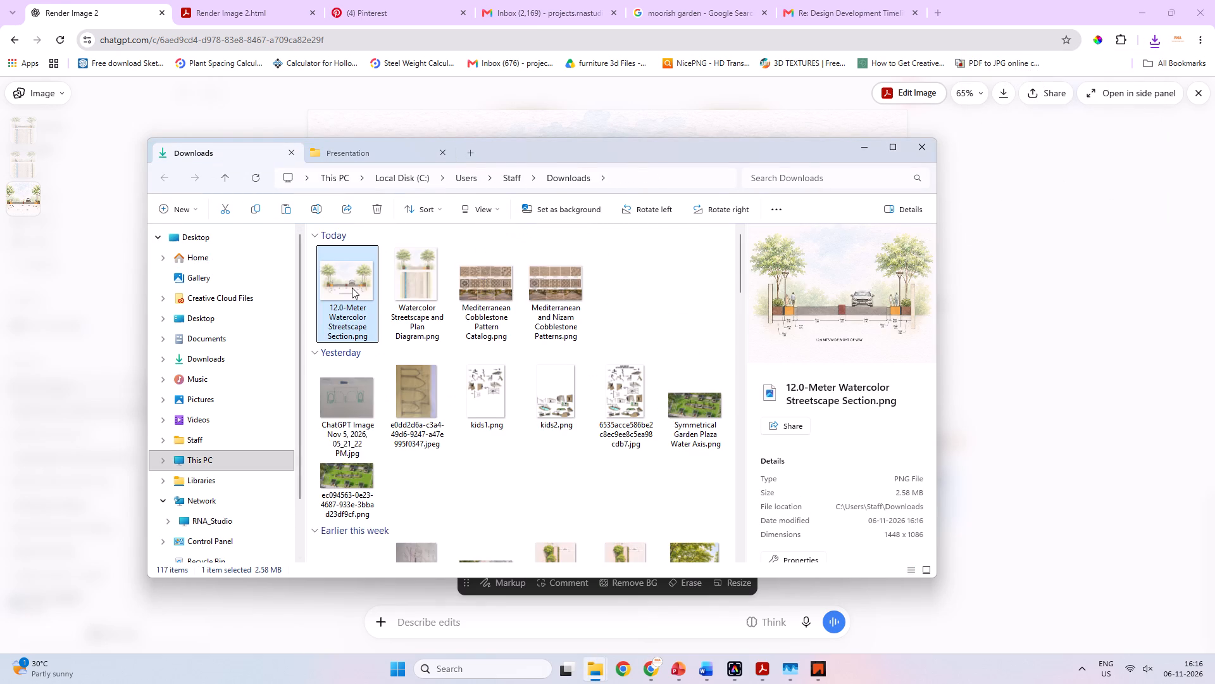
pyautogui.click(348, 285)
pyautogui.hotkey('ctrl', 'c')
# Switch to the Casa_Grand_Bhogaram20261013 presentation and paste the section image onto slide 8, under the Right of way heading.
pyautogui.hotkey('alt', 'Tab')
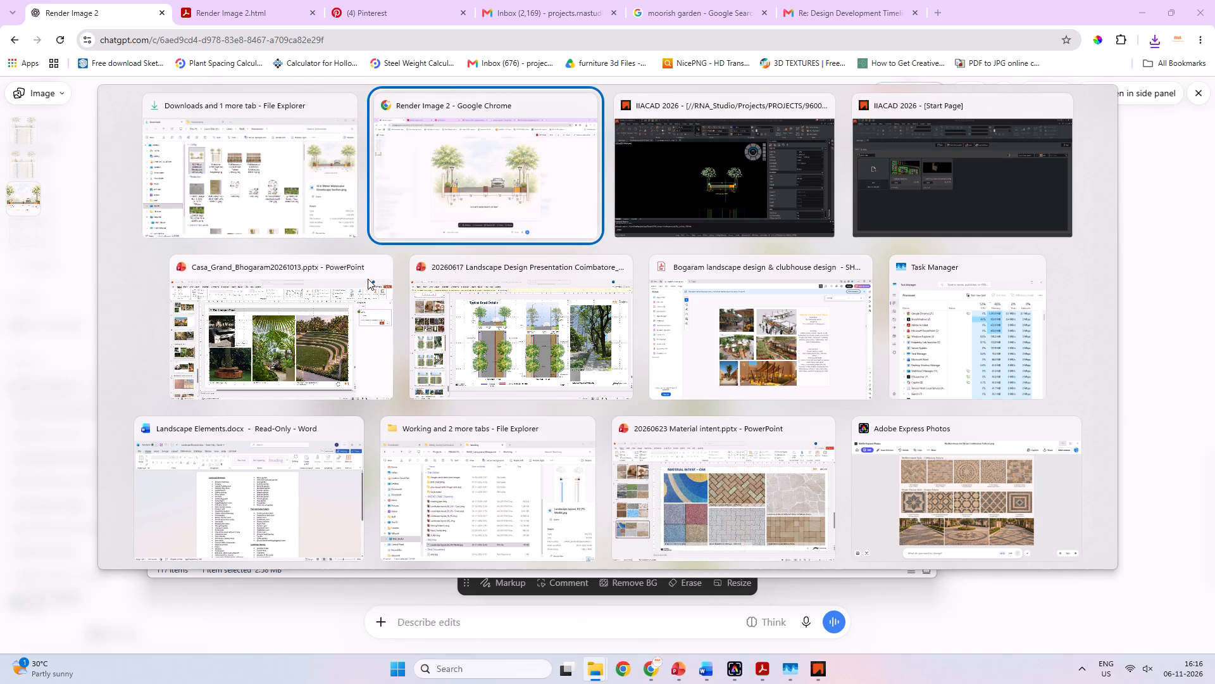
pyautogui.hotkey('alt', 'Tab')
pyautogui.hotkey('alt', 'Tab')
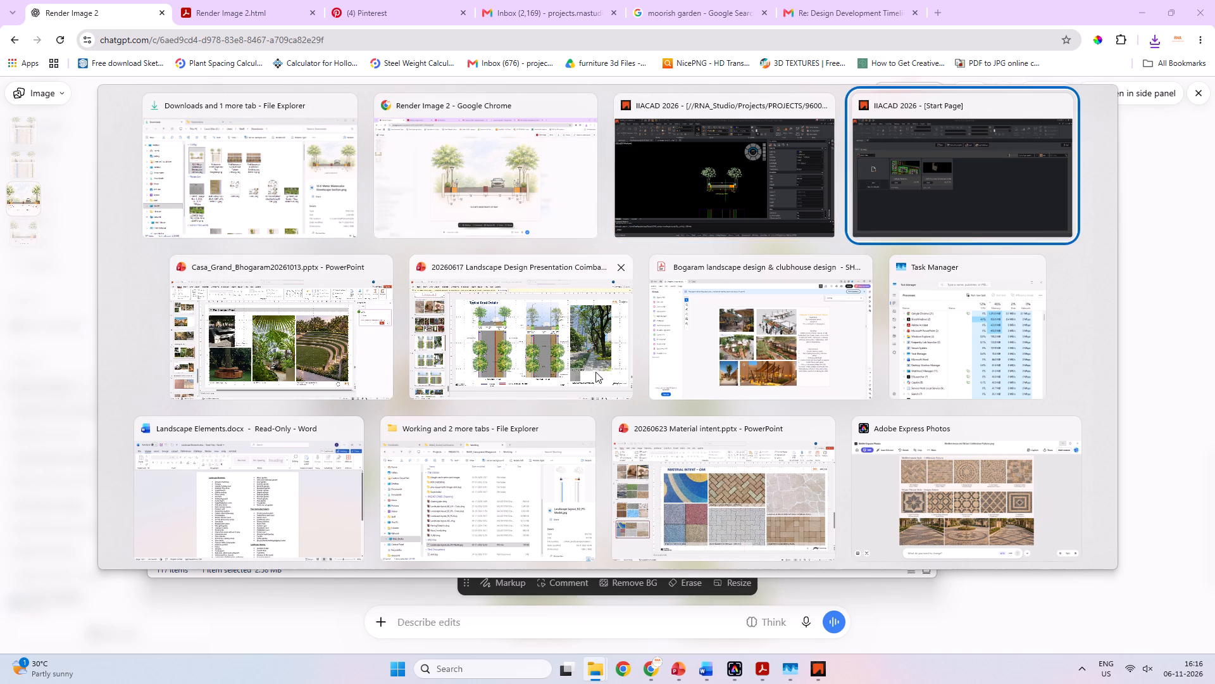
pyautogui.keyDown('alt'); pyautogui.click(287, 348); pyautogui.keyUp('alt')
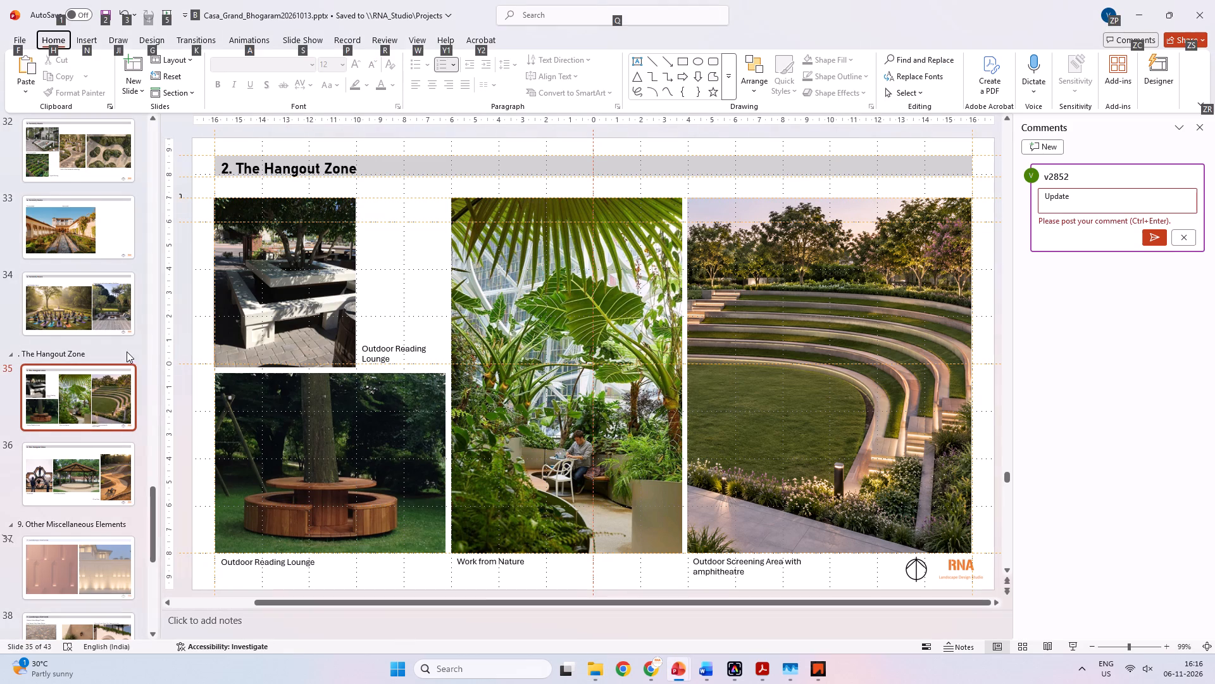
pyautogui.scroll(20, 86, 334)
pyautogui.scroll(11, 86, 334)
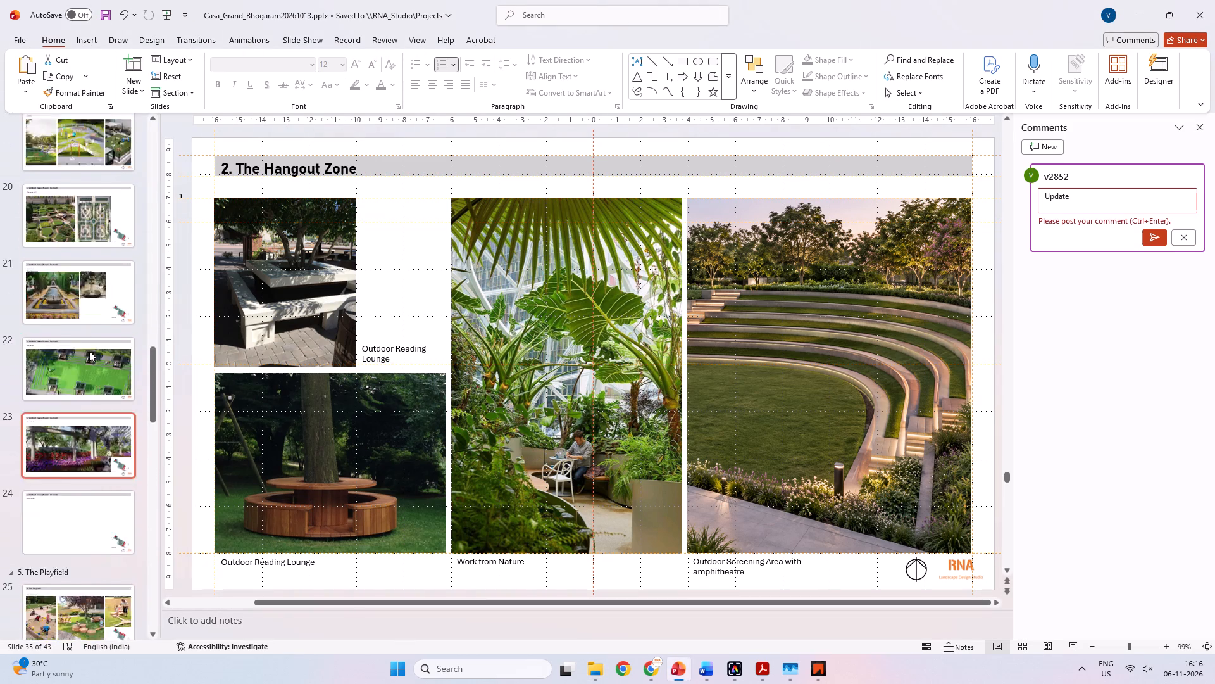
pyautogui.scroll(2, 89, 351)
pyautogui.scroll(20, 89, 352)
pyautogui.scroll(7, 82, 362)
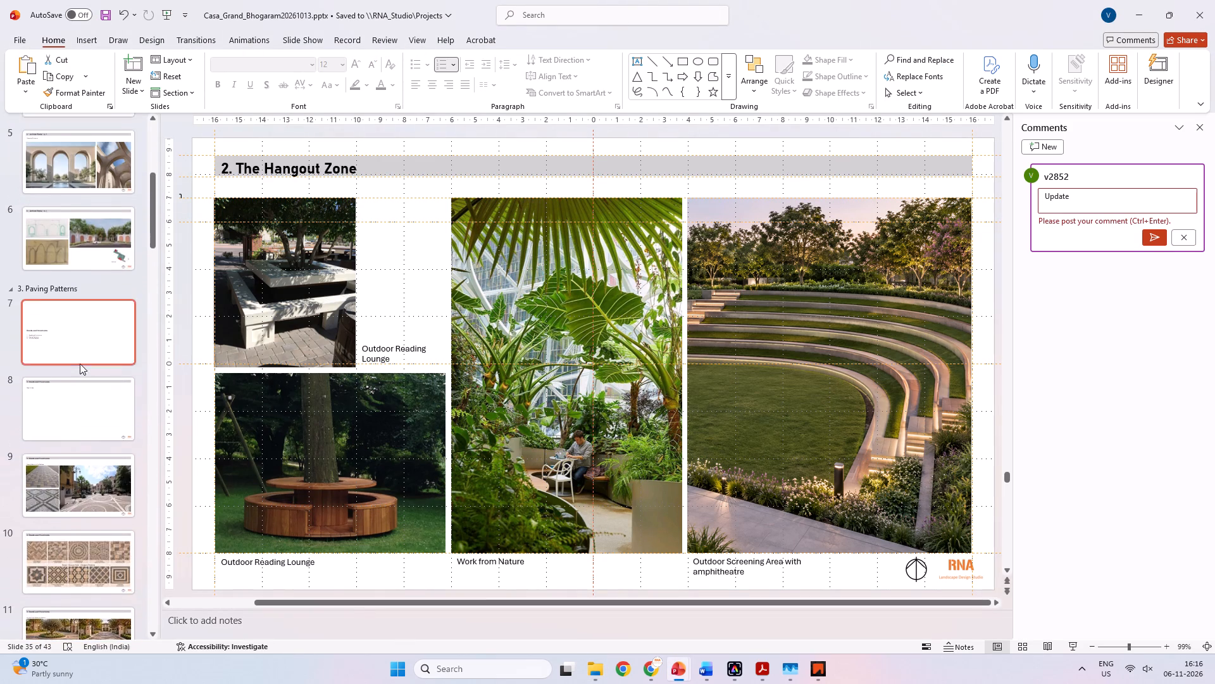
pyautogui.scroll(3, 80, 364)
pyautogui.click(82, 513)
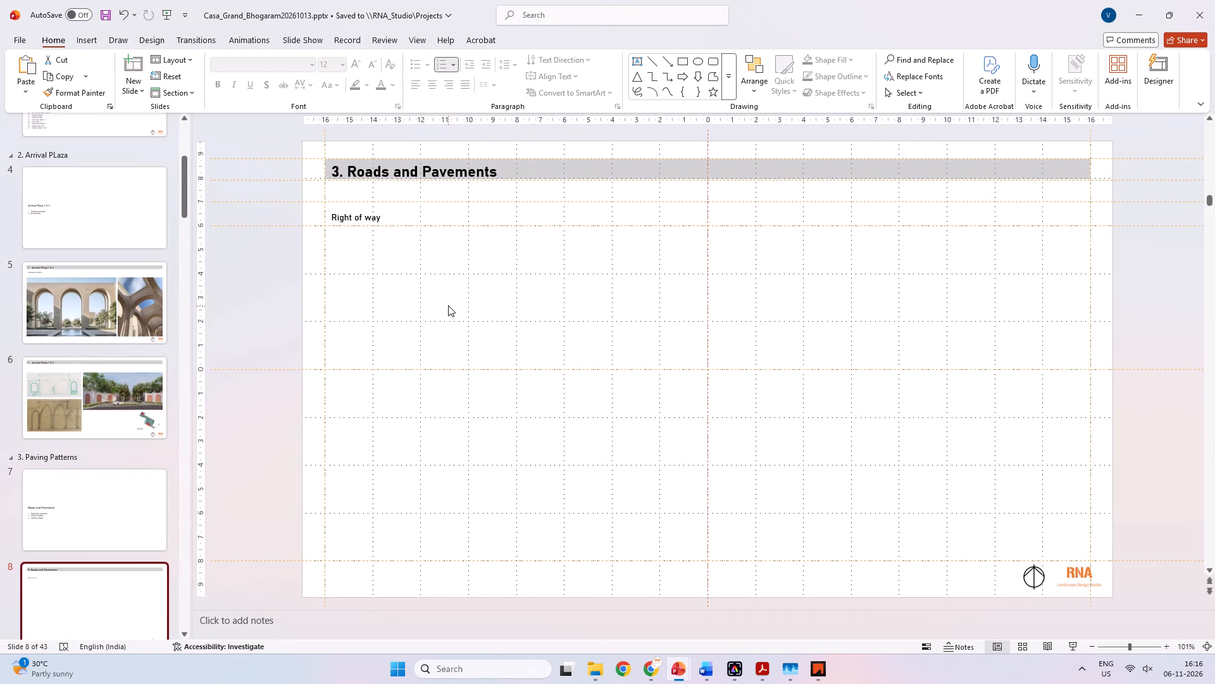
pyautogui.hotkey('ctrl', 'v')
pyautogui.moveTo(599, 298); pyautogui.dragTo(542, 329)
# Crop the empty strip off the top of the pasted street section picture, leaving it 17.79 cm high.
pyautogui.rightClick(642, 326)
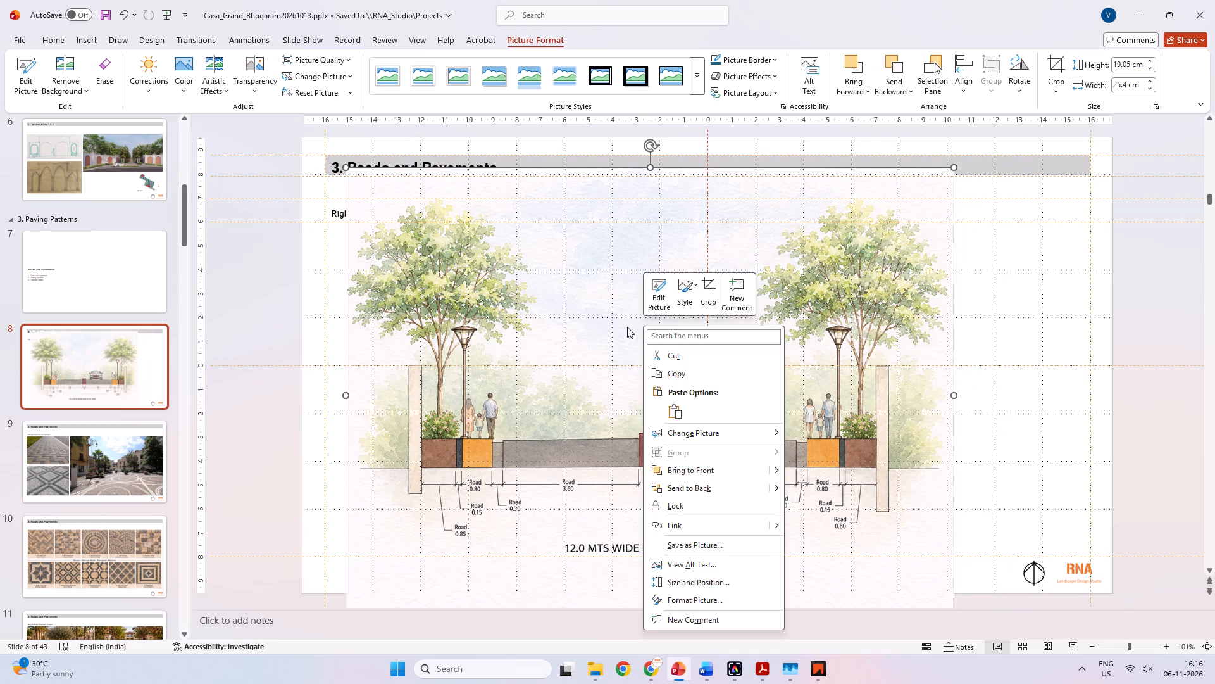
pyautogui.click(715, 281)
pyautogui.moveTo(651, 168); pyautogui.dragTo(648, 196)
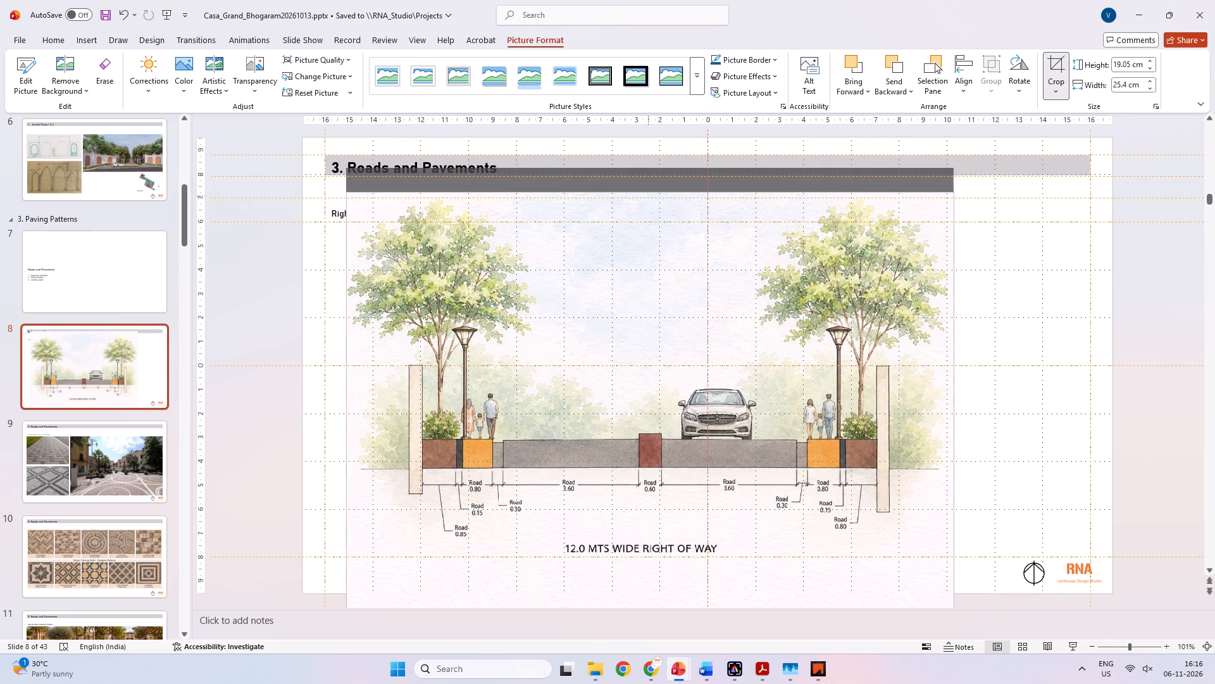
pyautogui.moveTo(648, 196); pyautogui.dragTo(645, 196)
pyautogui.scroll(-1, 663, 310)
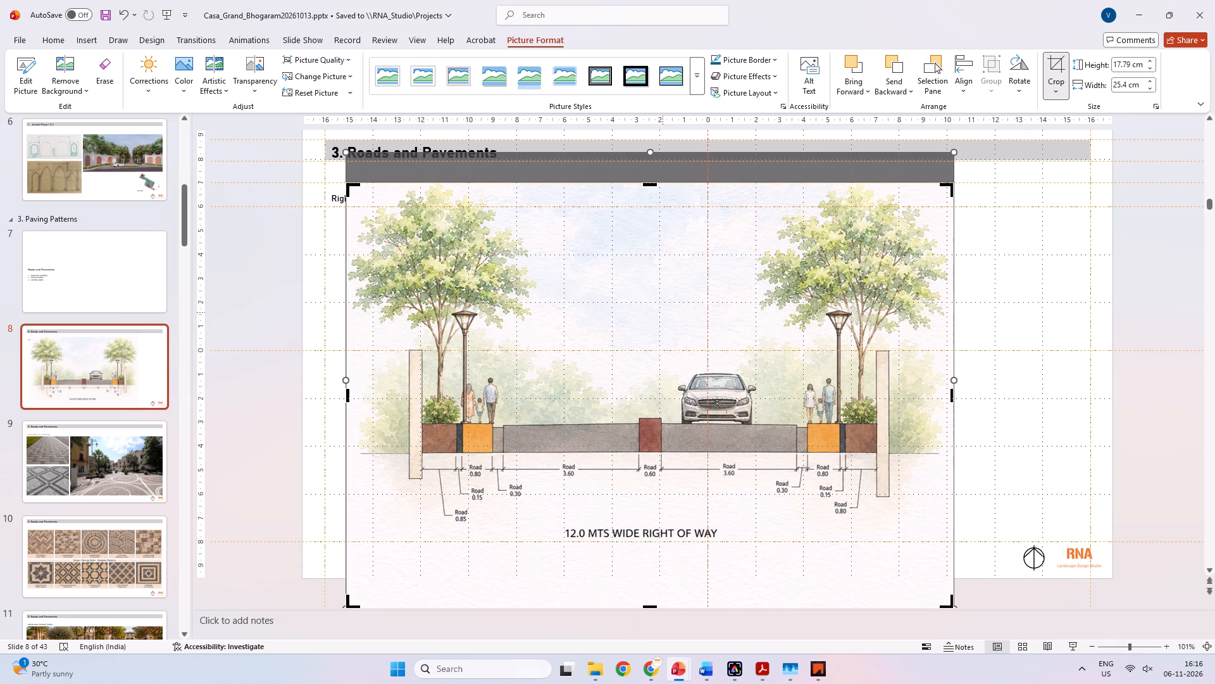
pyautogui.keyDown('ctrl'); pyautogui.scroll(-2, 662, 315); pyautogui.keyUp('ctrl')
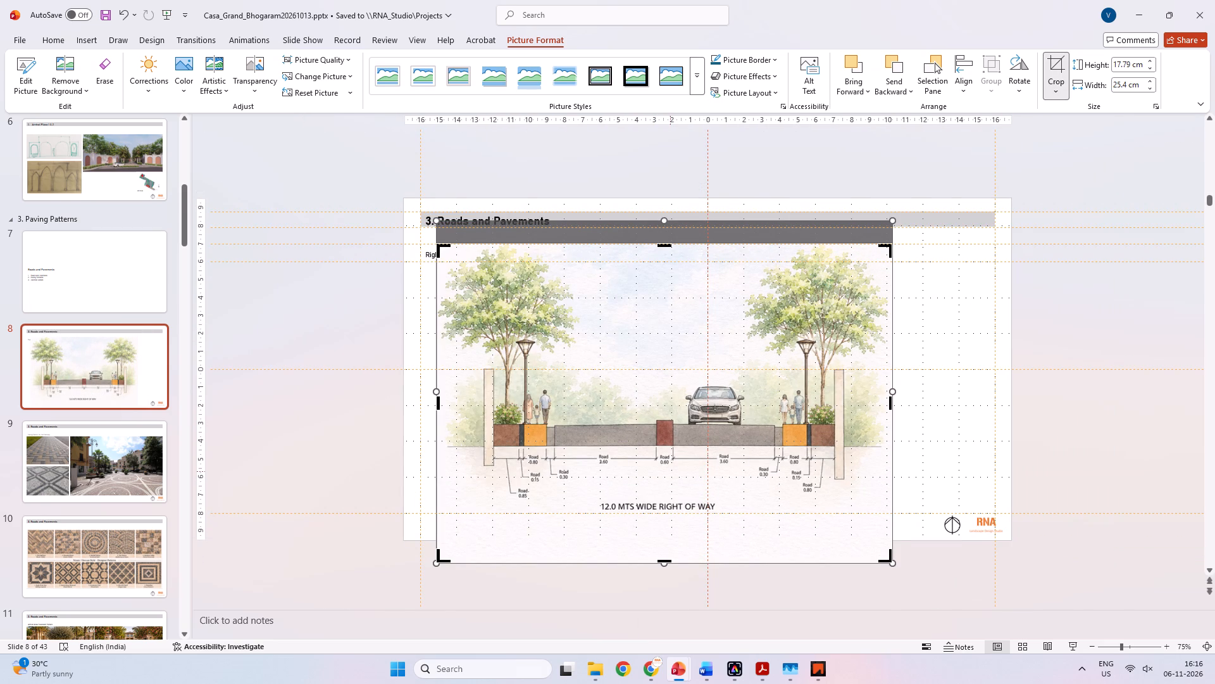
pyautogui.click(672, 465)
pyautogui.press('Escape')
# Switch to the Landscape layout_R3 drawing in IIACAD and examine the dimension labels of the 9.0 MTS right of way section.
pyautogui.hotkey('alt', 'Tab')
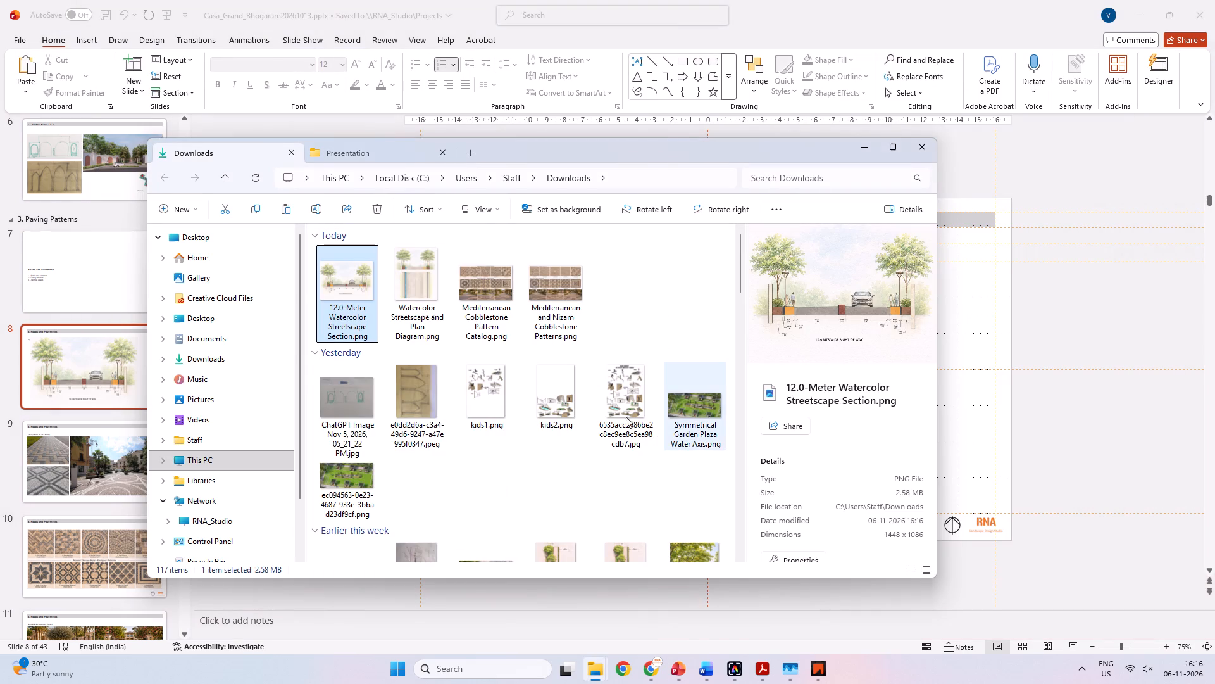
pyautogui.hotkey('alt', 'Tab')
pyautogui.hotkey('alt', 'Tab')
pyautogui.hotkey('alt', 'Tab')
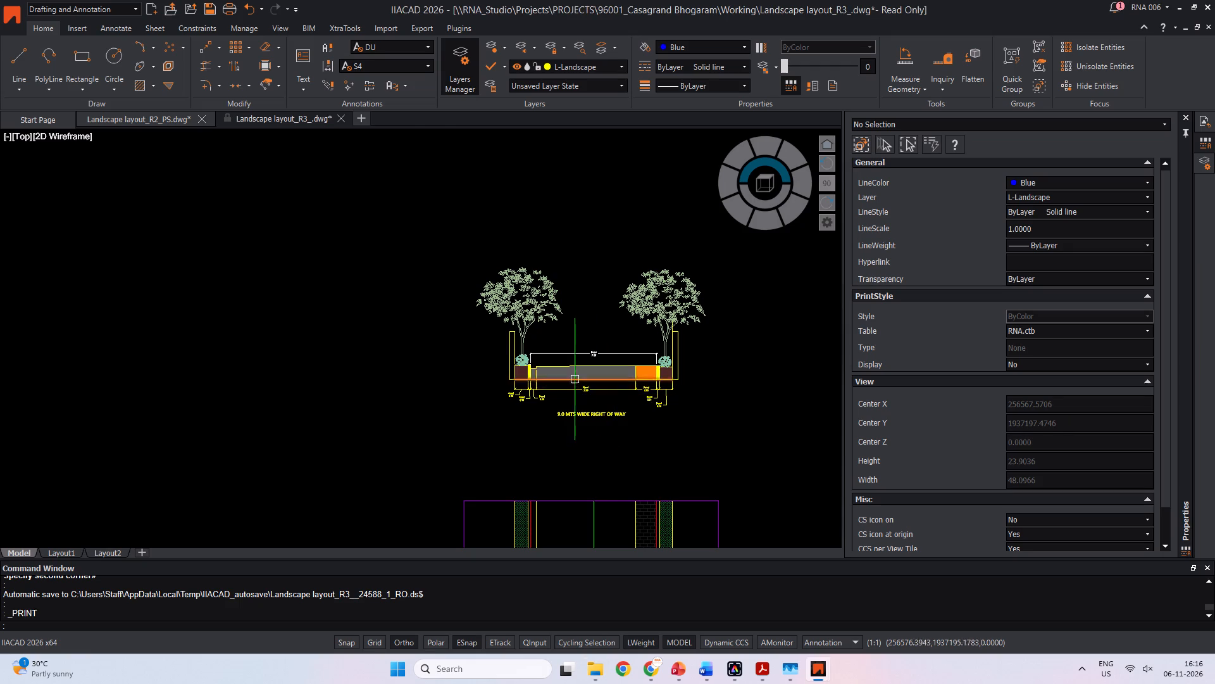
pyautogui.scroll(5, 573, 382)
pyautogui.scroll(-3, 571, 374)
pyautogui.moveTo(561, 369); pyautogui.dragTo(520, 338, button='middle')
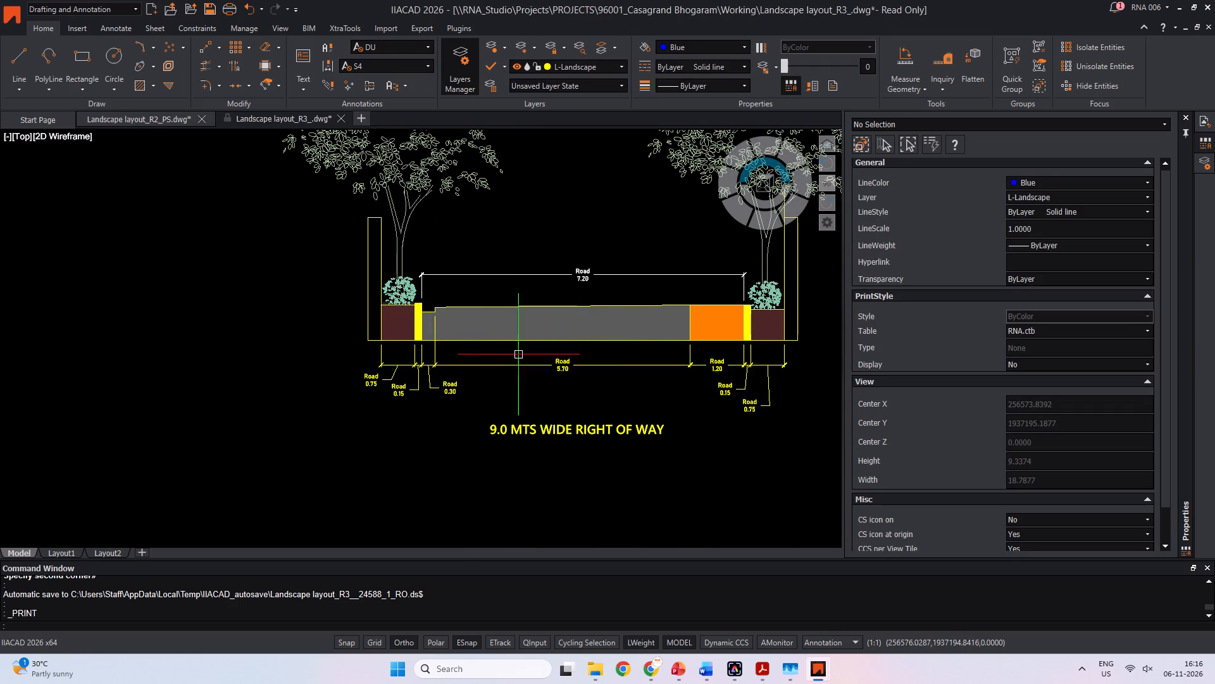
pyautogui.scroll(2, 566, 372)
pyautogui.scroll(-2, 557, 375)
pyautogui.moveTo(557, 377); pyautogui.dragTo(585, 374, button='middle')
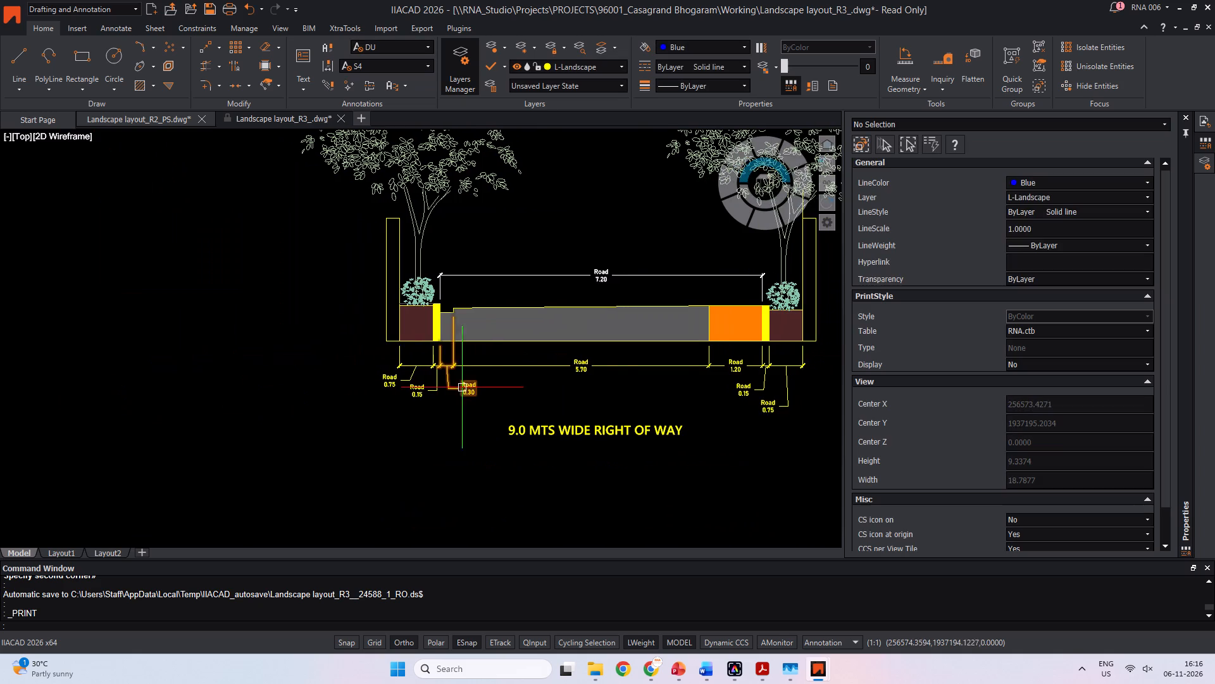
pyautogui.scroll(-1, 437, 389)
pyautogui.scroll(2, 434, 383)
pyautogui.scroll(-2, 473, 376)
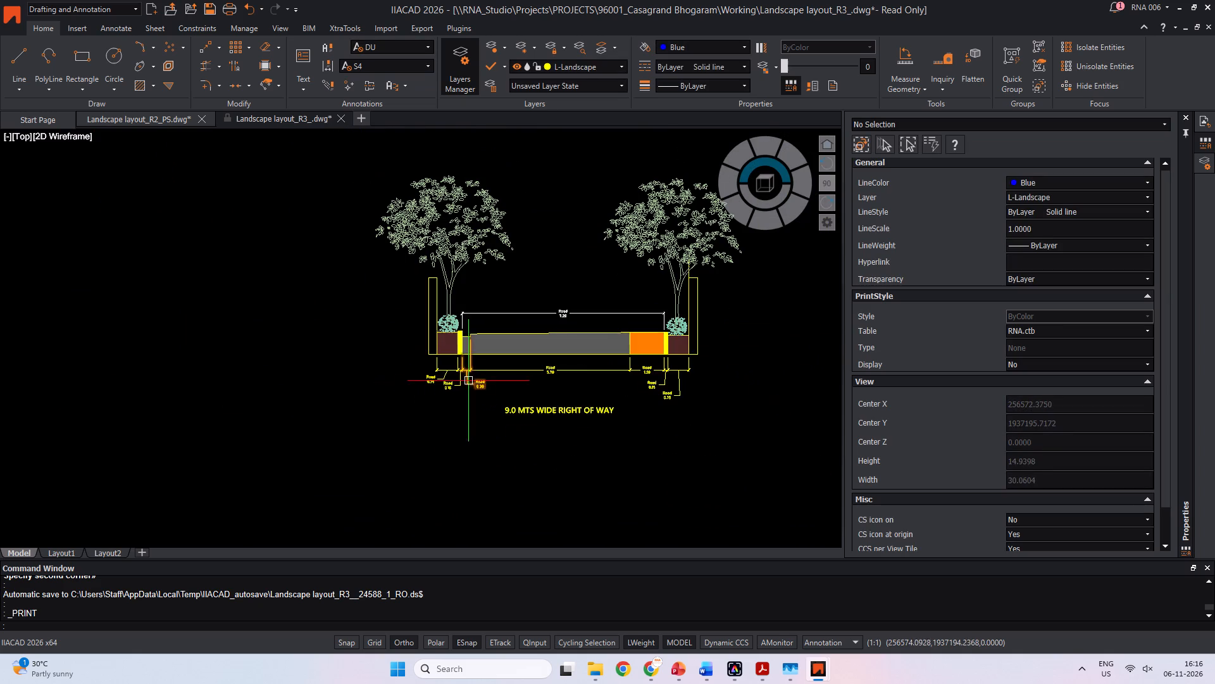
pyautogui.scroll(2, 656, 376)
pyautogui.scroll(-2, 595, 378)
pyautogui.moveTo(585, 378); pyautogui.dragTo(634, 367, button='middle')
# Examine the dimension labels beneath the 12.0 MTS wide right of way section in the drawing.
pyautogui.scroll(-3, 633, 367)
pyautogui.moveTo(445, 372); pyautogui.dragTo(568, 371, button='middle')
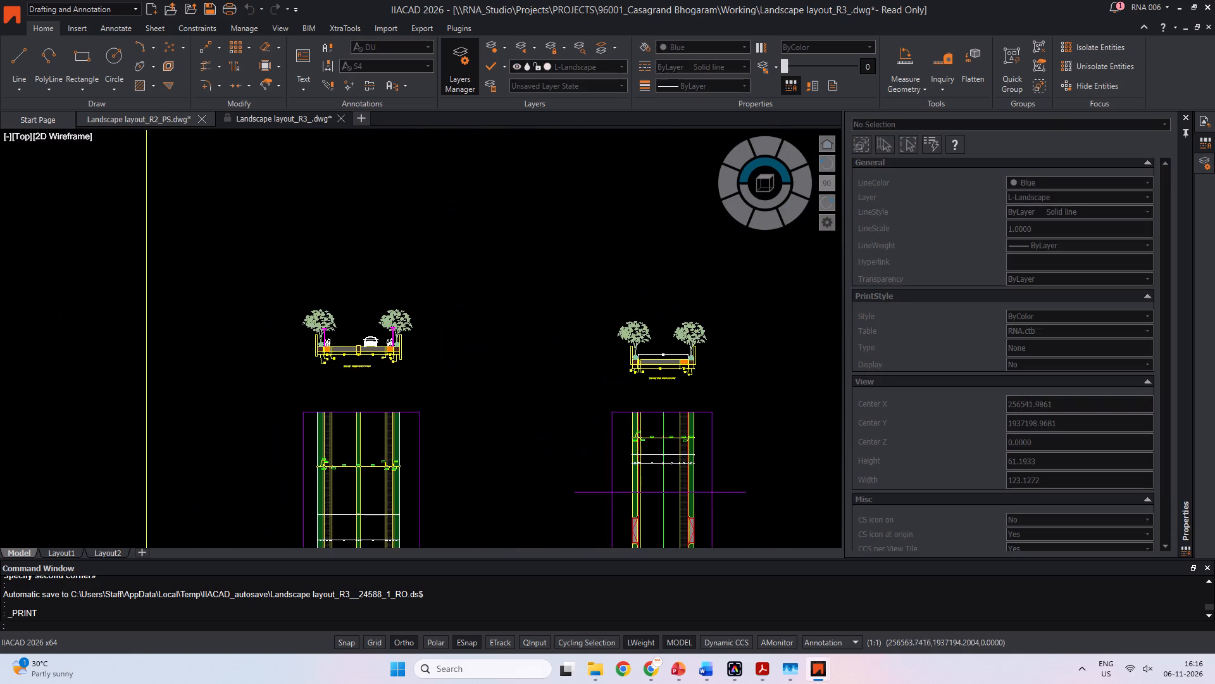
pyautogui.scroll(3, 302, 339)
pyautogui.scroll(2, 425, 408)
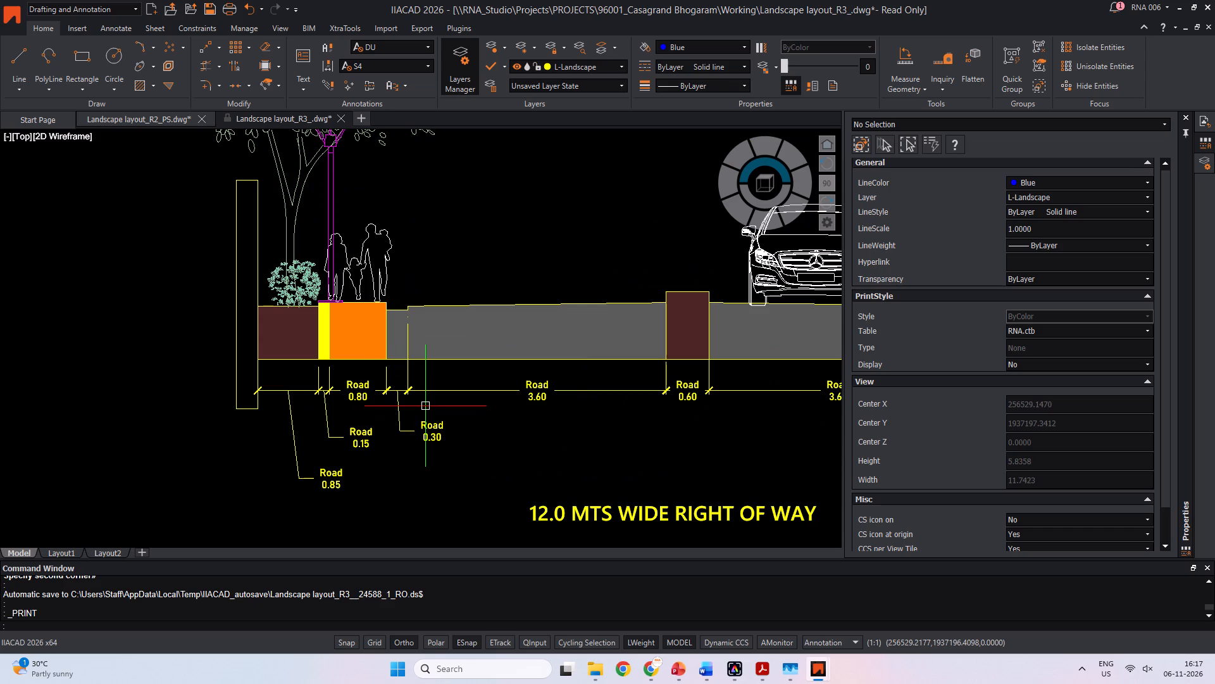
pyautogui.scroll(-4, 426, 405)
pyautogui.moveTo(435, 400); pyautogui.dragTo(419, 421, button='middle')
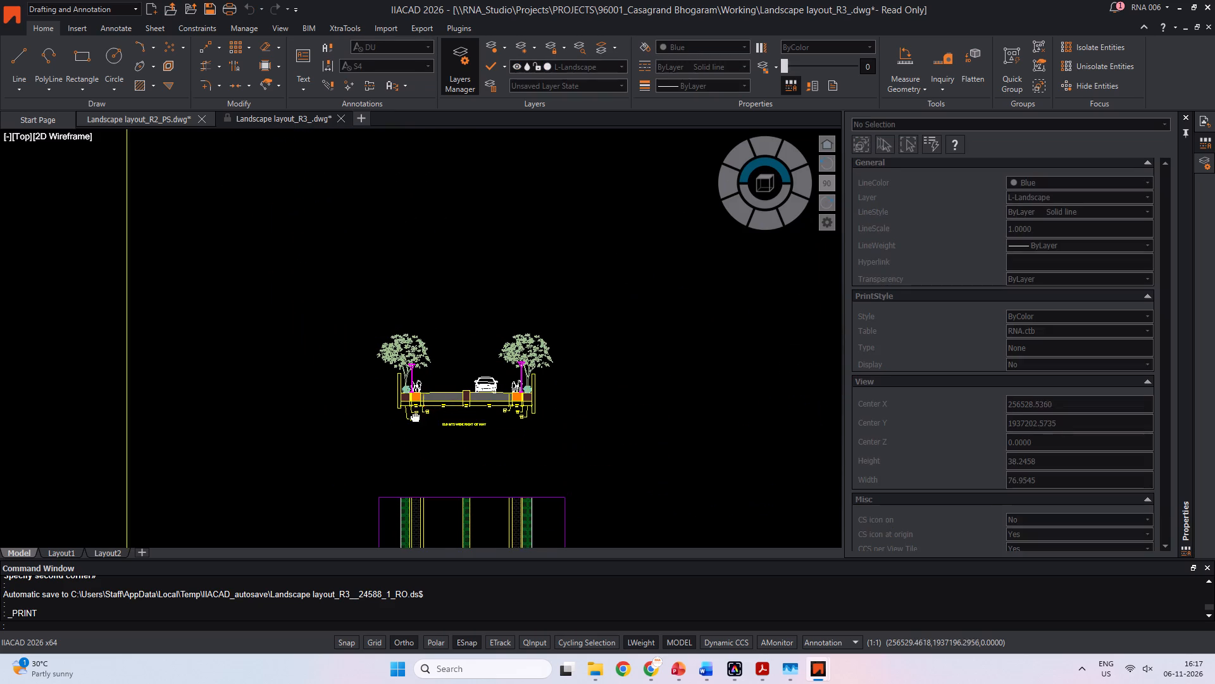
pyautogui.moveTo(419, 421); pyautogui.dragTo(418, 421, button='middle')
# Open the 12.0-Meter Watercolor Streetscape Section image from the Downloads folder in Photoshop.
pyautogui.hotkey('alt', 'Tab')
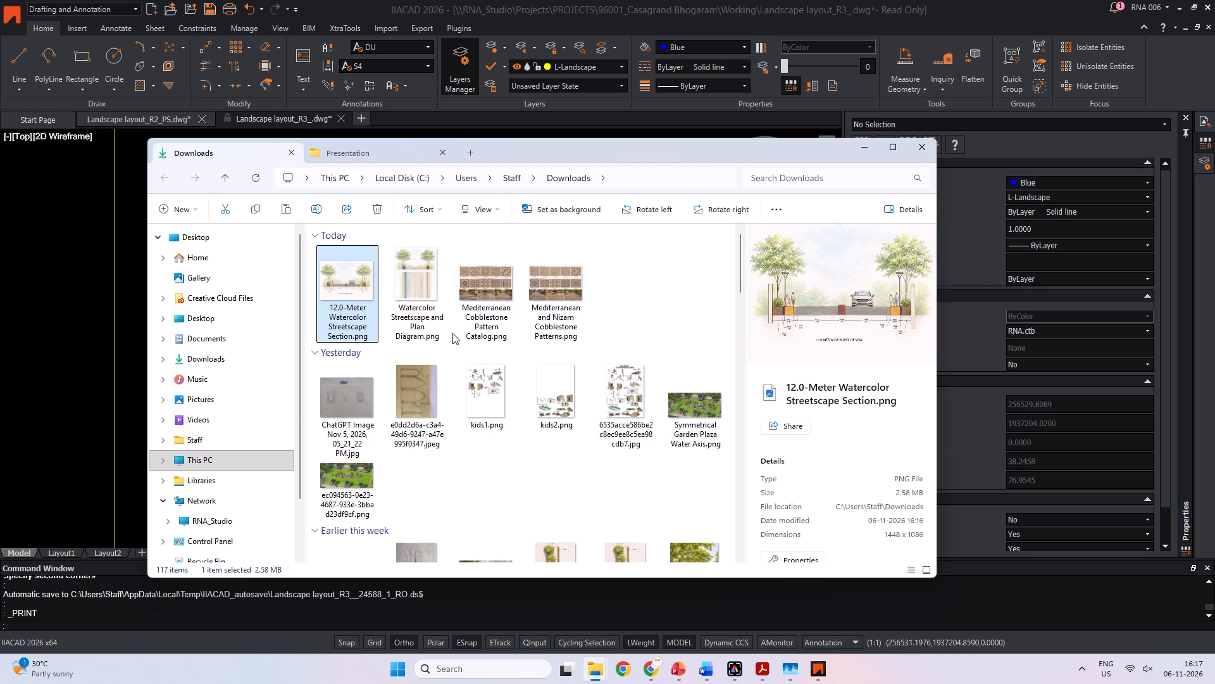
pyautogui.rightClick(339, 269)
pyautogui.click(406, 151)
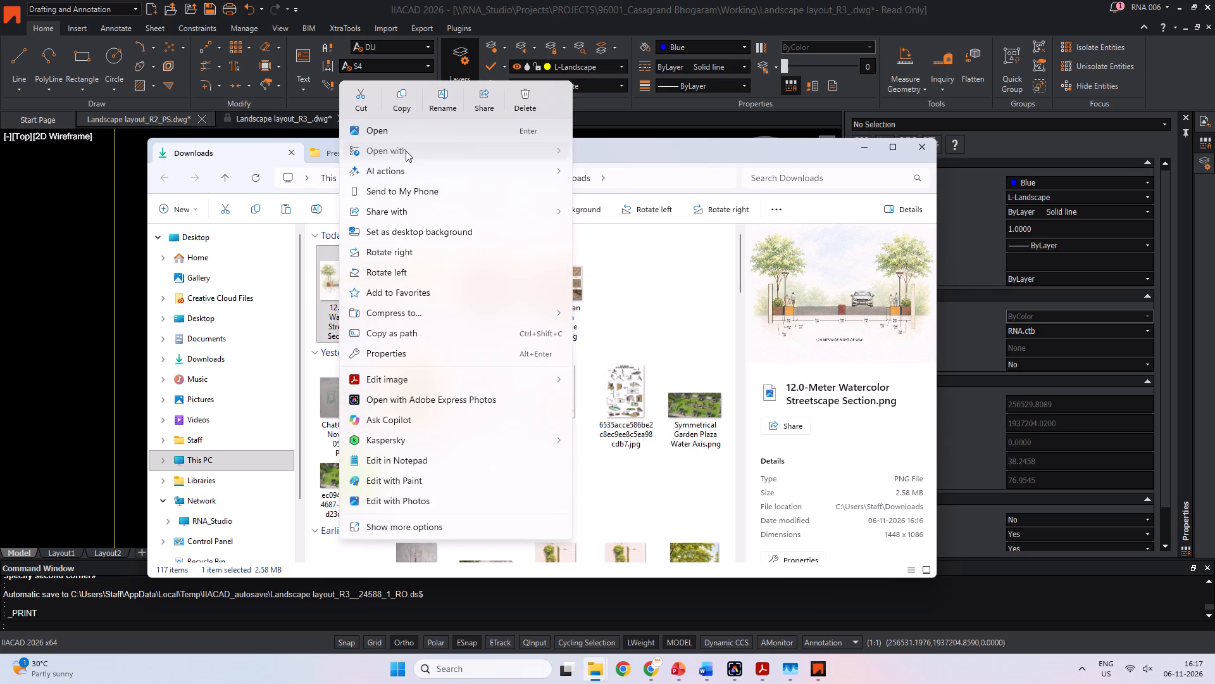
pyautogui.click(605, 167)
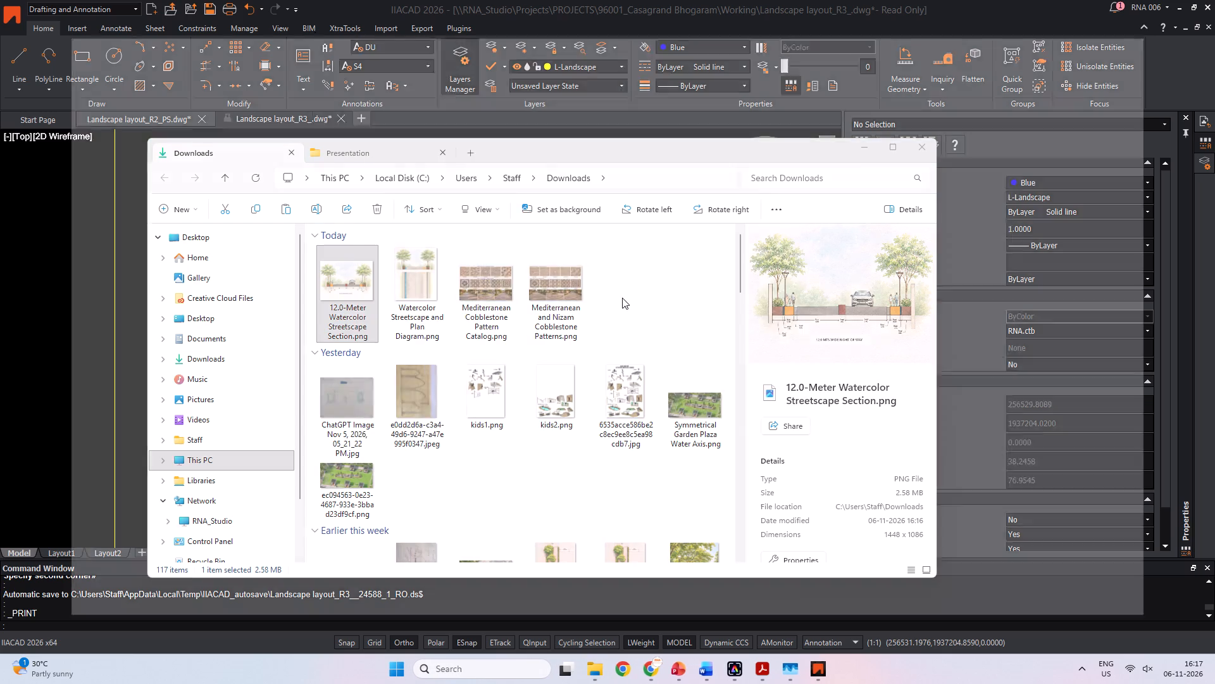
# Select a blank paper patch below the central 0.60 dimension and copy it over that label's word "Road".
pyautogui.keyDown('alt'); pyautogui.scroll(7, 439, 471); pyautogui.keyUp('alt')
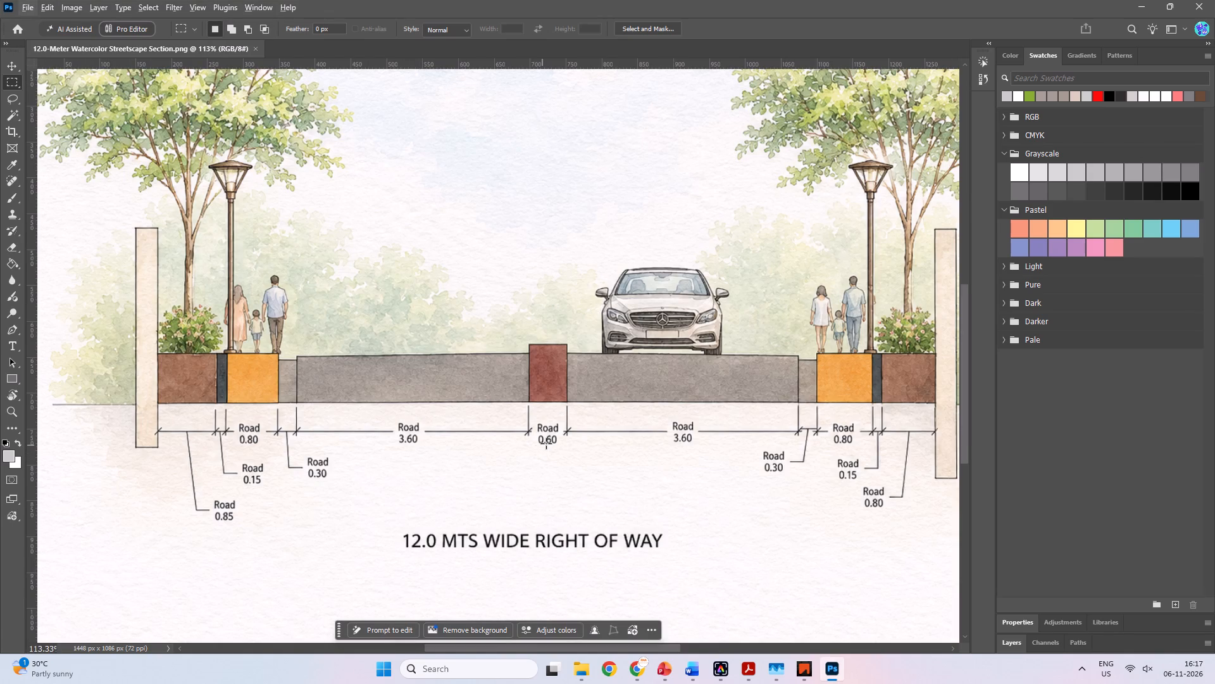
pyautogui.keyDown('alt'); pyautogui.scroll(8, 566, 438); pyautogui.keyUp('alt')
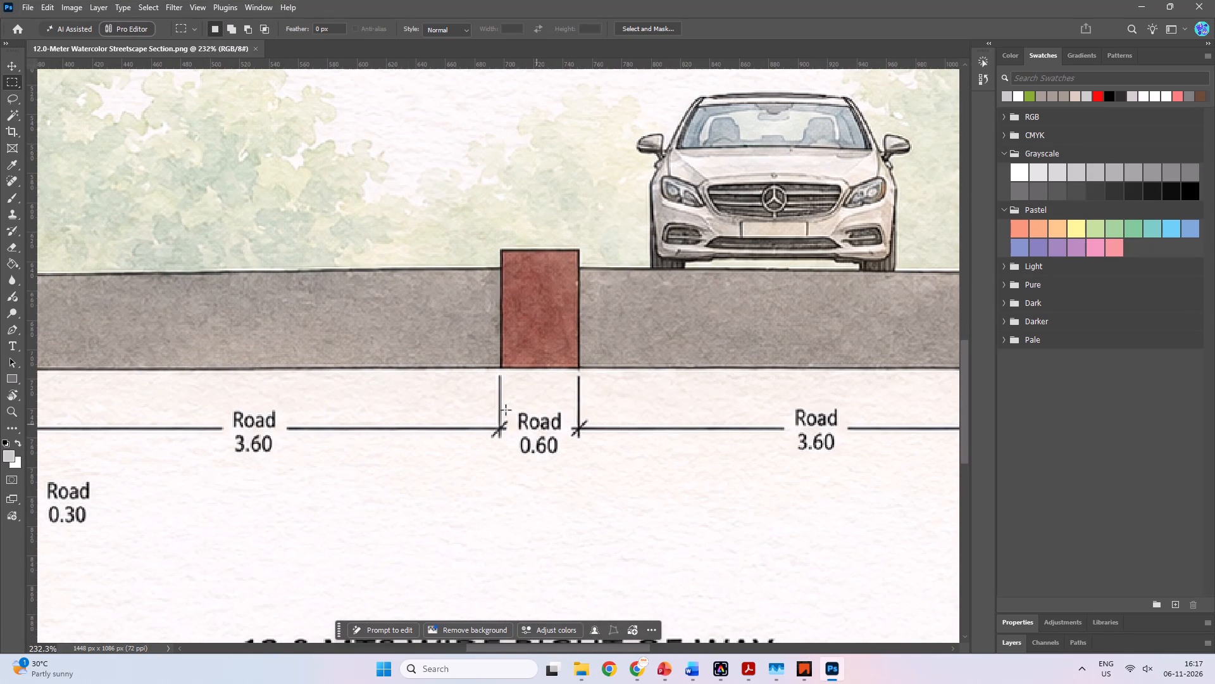
pyautogui.press('m')
pyautogui.moveTo(512, 469); pyautogui.dragTo(569, 510)
pyautogui.press('v')
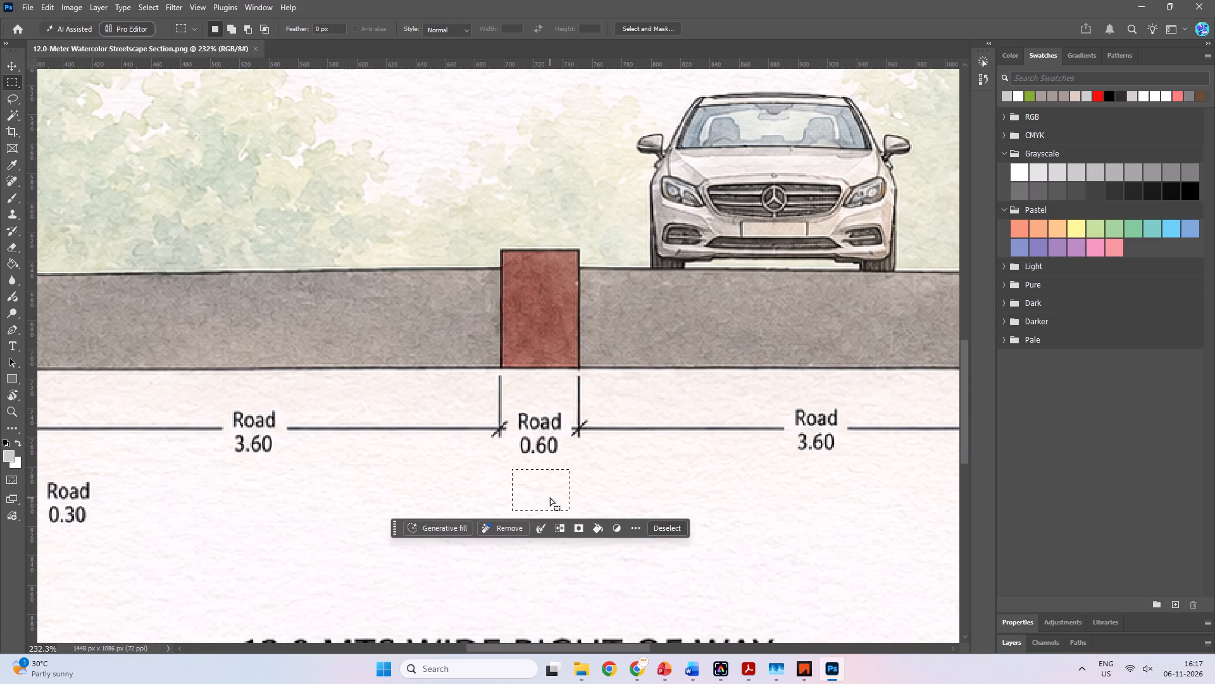
pyautogui.keyDown('alt'); pyautogui.moveTo(542, 493); pyautogui.dragTo(544, 412); pyautogui.keyUp('alt')
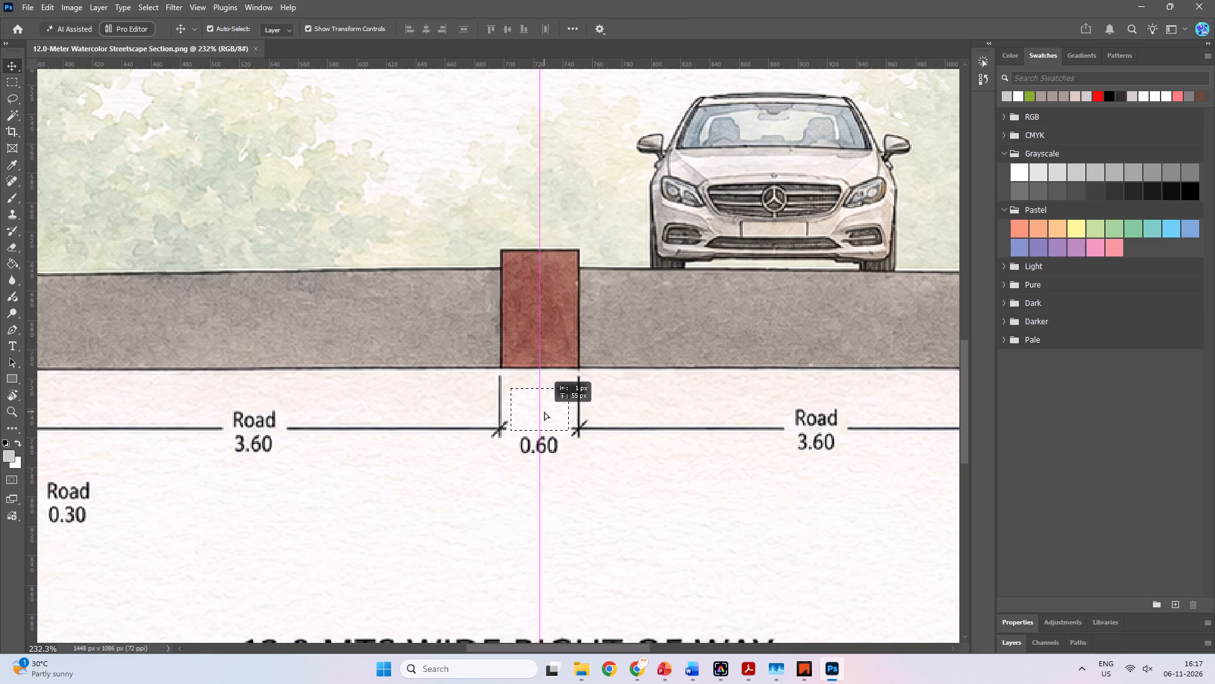
pyautogui.keyDown('alt'); pyautogui.moveTo(544, 412); pyautogui.dragTo(544, 412); pyautogui.keyUp('alt')
pyautogui.click(565, 474)
# Copy the blank patch over the word "Road" on both 3.60 carriageway dimension labels.
pyautogui.keyDown('alt'); pyautogui.moveTo(544, 410); pyautogui.dragTo(762, 407); pyautogui.keyUp('alt')
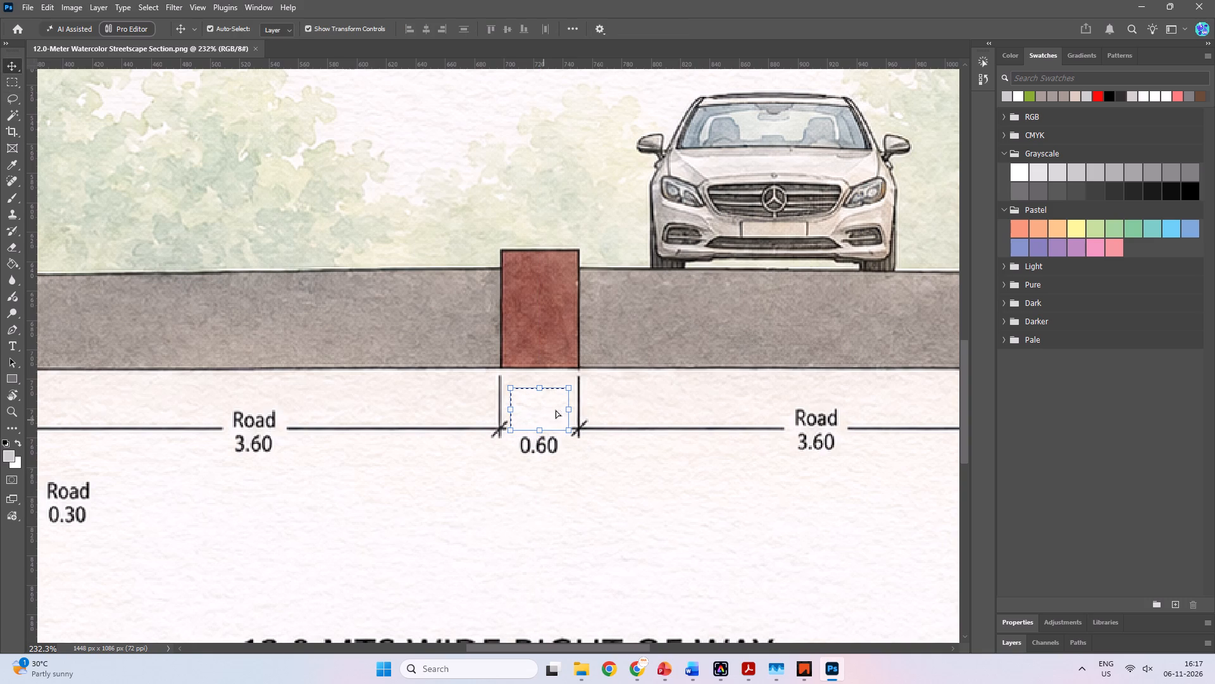
pyautogui.keyDown('alt'); pyautogui.moveTo(546, 408); pyautogui.dragTo(821, 405); pyautogui.keyUp('alt')
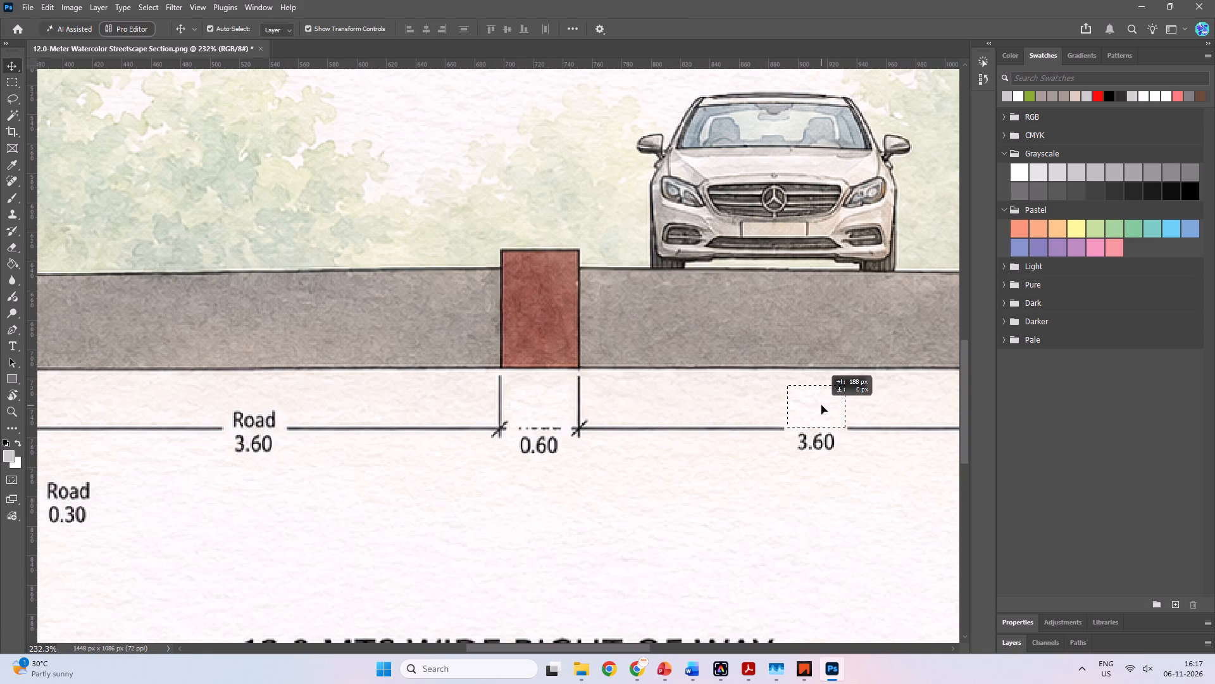
pyautogui.keyDown('alt'); pyautogui.moveTo(821, 405); pyautogui.dragTo(823, 405); pyautogui.keyUp('alt')
pyautogui.keyDown('alt'); pyautogui.keyDown('shift'); pyautogui.moveTo(819, 405); pyautogui.dragTo(256, 410); pyautogui.keyUp('shift'); pyautogui.keyUp('alt')
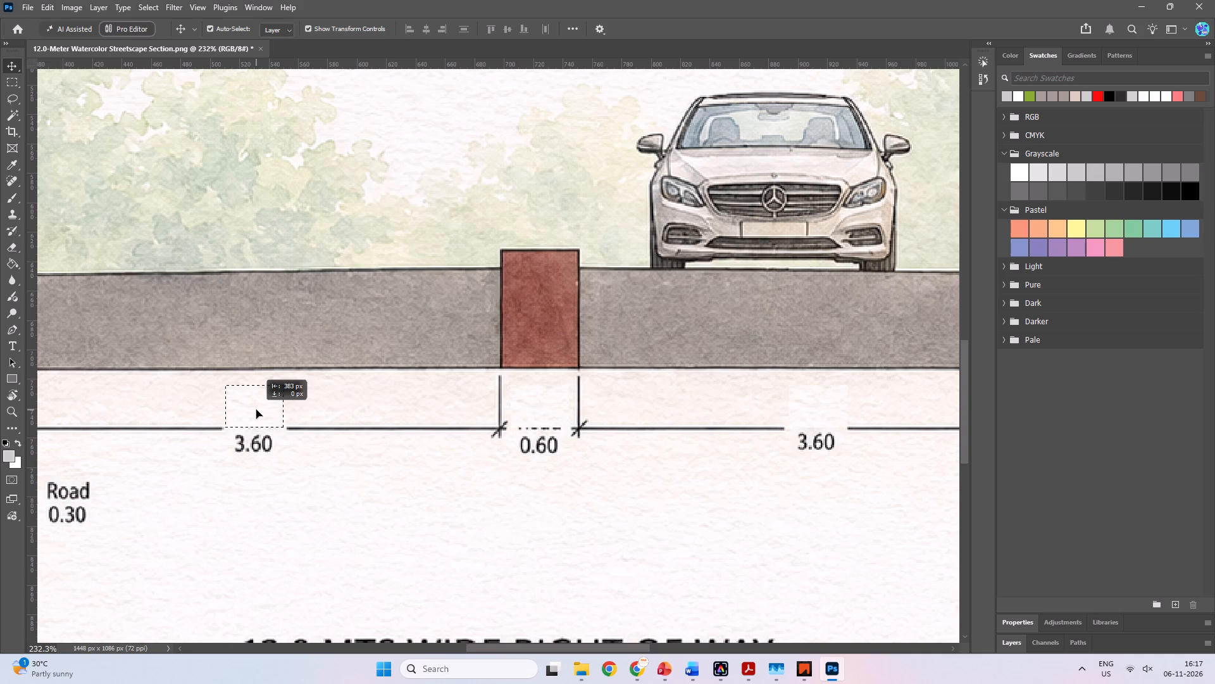
# Copy the blank paper patch over the word "Road" on the left-side 0.30, 0.80, 0.15 and 0.85 dimension labels.
pyautogui.keyDown('alt'); pyautogui.keyDown('shift'); pyautogui.moveTo(256, 410); pyautogui.dragTo(257, 410); pyautogui.keyUp('shift'); pyautogui.keyUp('alt')
pyautogui.keyDown('alt'); pyautogui.scroll(-5, 383, 471); pyautogui.keyUp('alt')
pyautogui.press('space')
pyautogui.press('space')
pyautogui.press('space')
pyautogui.press('space')
pyautogui.press('space')
pyautogui.press('space')
pyautogui.press('space')
pyautogui.press('space')
pyautogui.press('space')
pyautogui.press('space')
pyautogui.moveTo(328, 416); pyautogui.dragTo(480, 407)
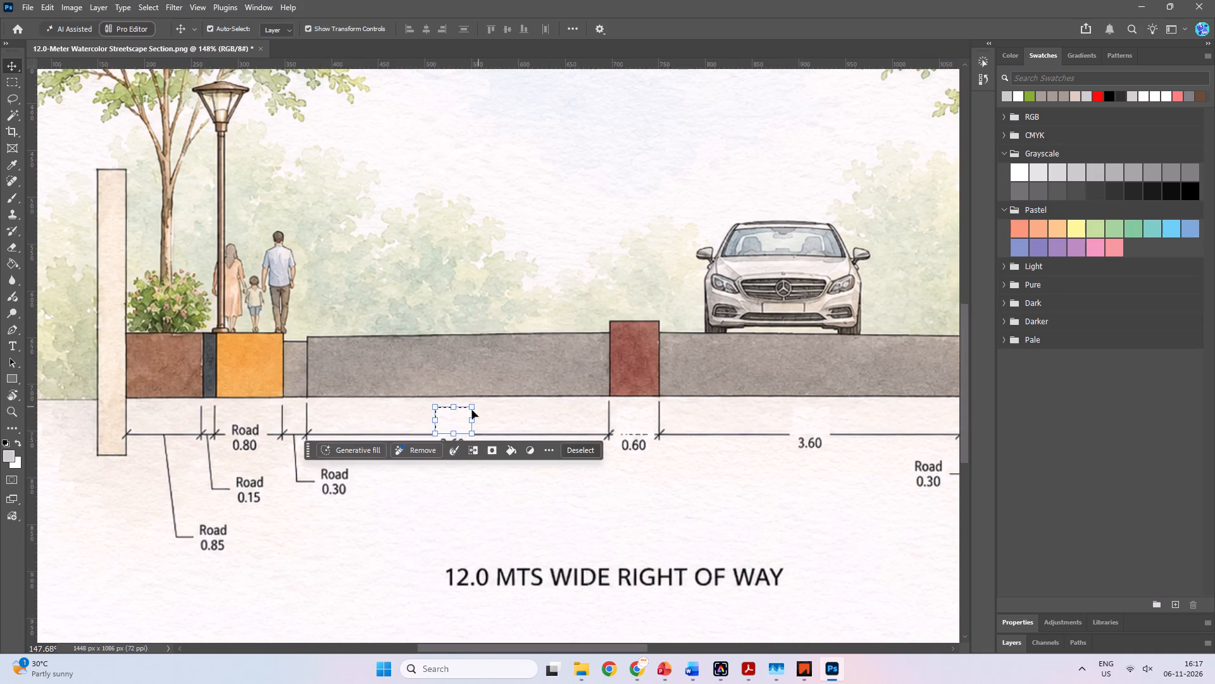
pyautogui.scroll(2, 444, 429)
pyautogui.keyDown('alt'); pyautogui.keyDown('shift'); pyautogui.moveTo(453, 426); pyautogui.dragTo(296, 476); pyautogui.keyUp('shift'); pyautogui.keyUp('alt')
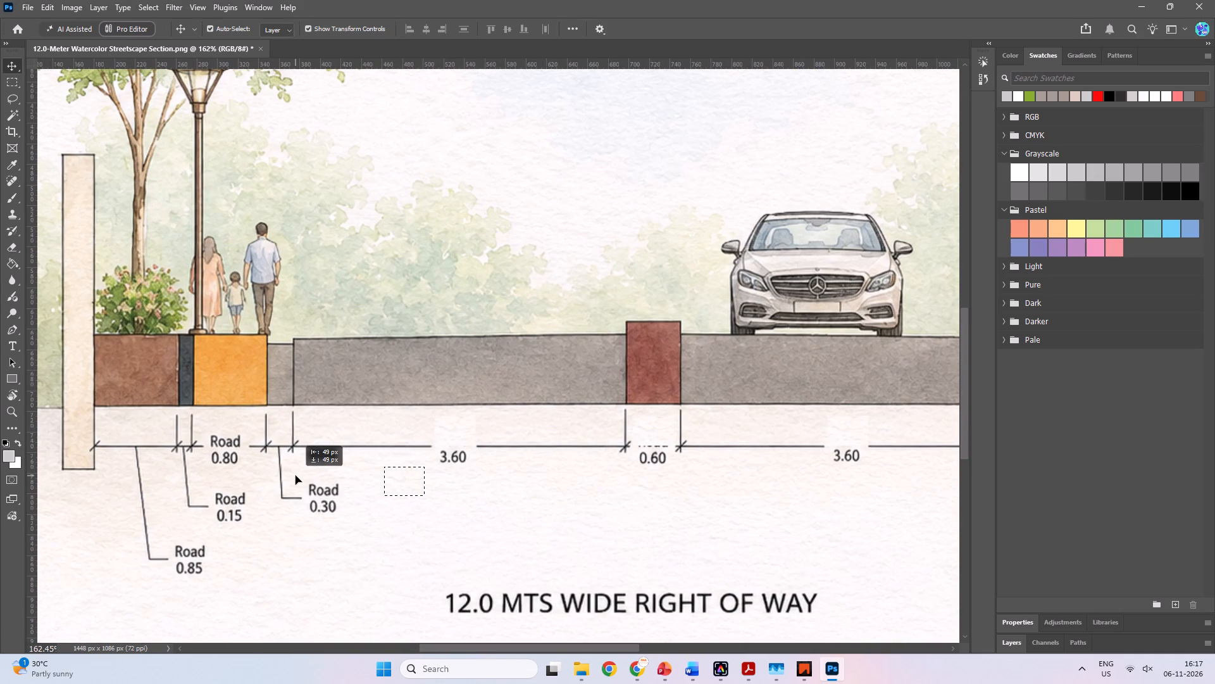
pyautogui.keyDown('alt'); pyautogui.keyDown('shift'); pyautogui.moveTo(296, 476); pyautogui.dragTo(294, 476); pyautogui.keyUp('shift'); pyautogui.keyUp('alt')
pyautogui.moveTo(291, 478); pyautogui.dragTo(321, 478)
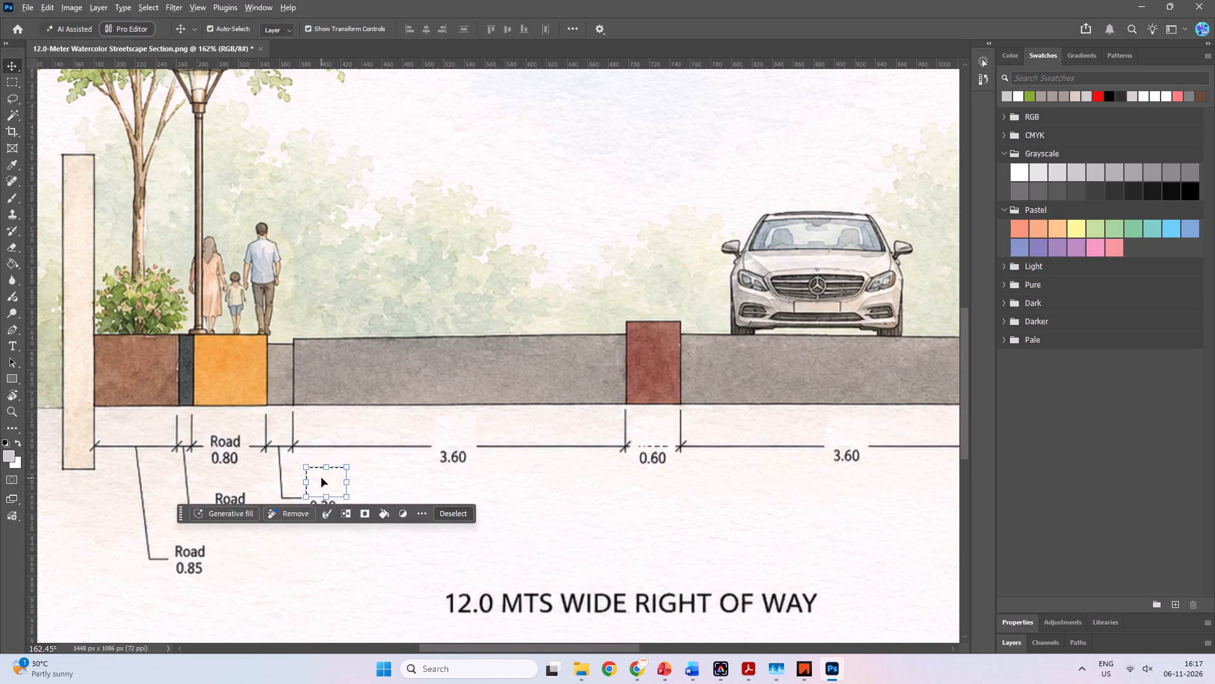
pyautogui.keyDown('alt'); pyautogui.moveTo(330, 480); pyautogui.dragTo(231, 429); pyautogui.keyUp('alt')
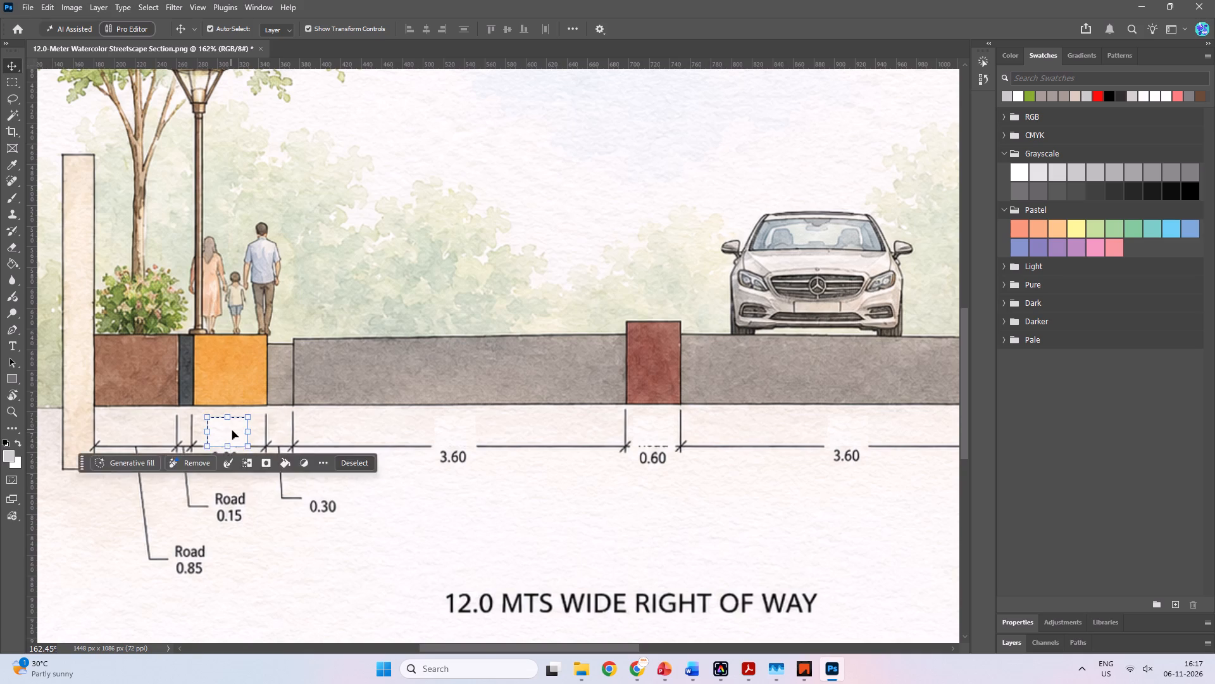
pyautogui.keyDown('alt'); pyautogui.moveTo(232, 429); pyautogui.dragTo(235, 488); pyautogui.keyUp('alt')
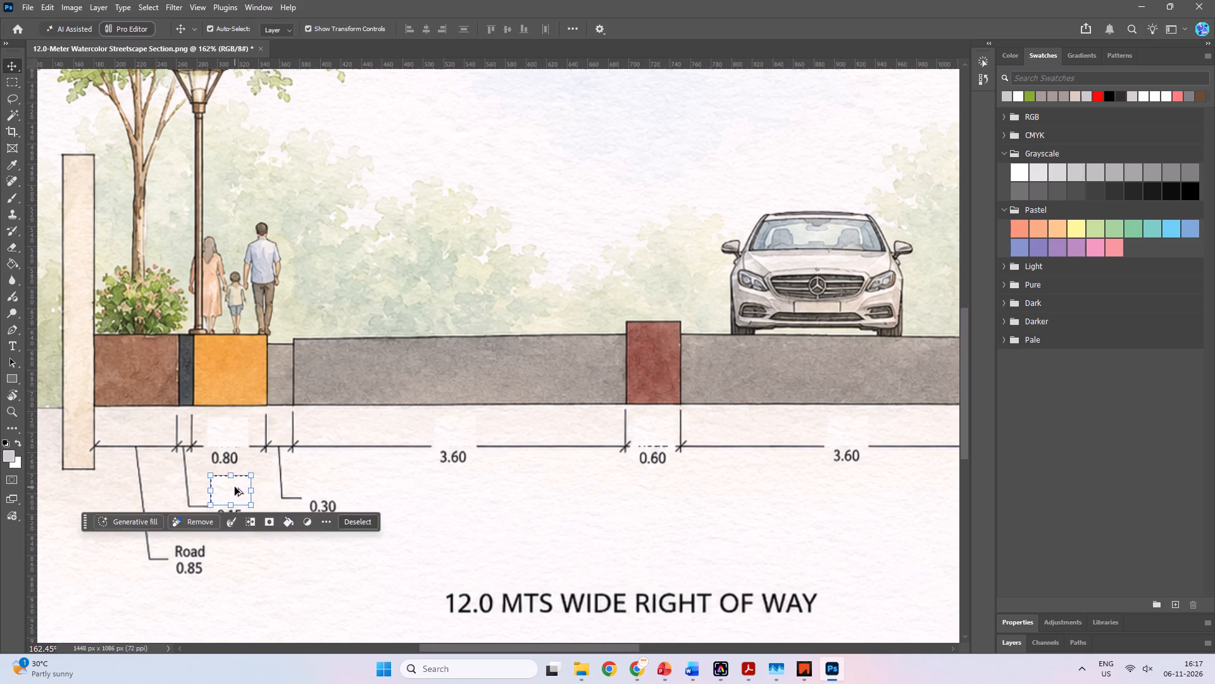
pyautogui.keyDown('alt'); pyautogui.moveTo(235, 485); pyautogui.dragTo(199, 538); pyautogui.keyUp('alt')
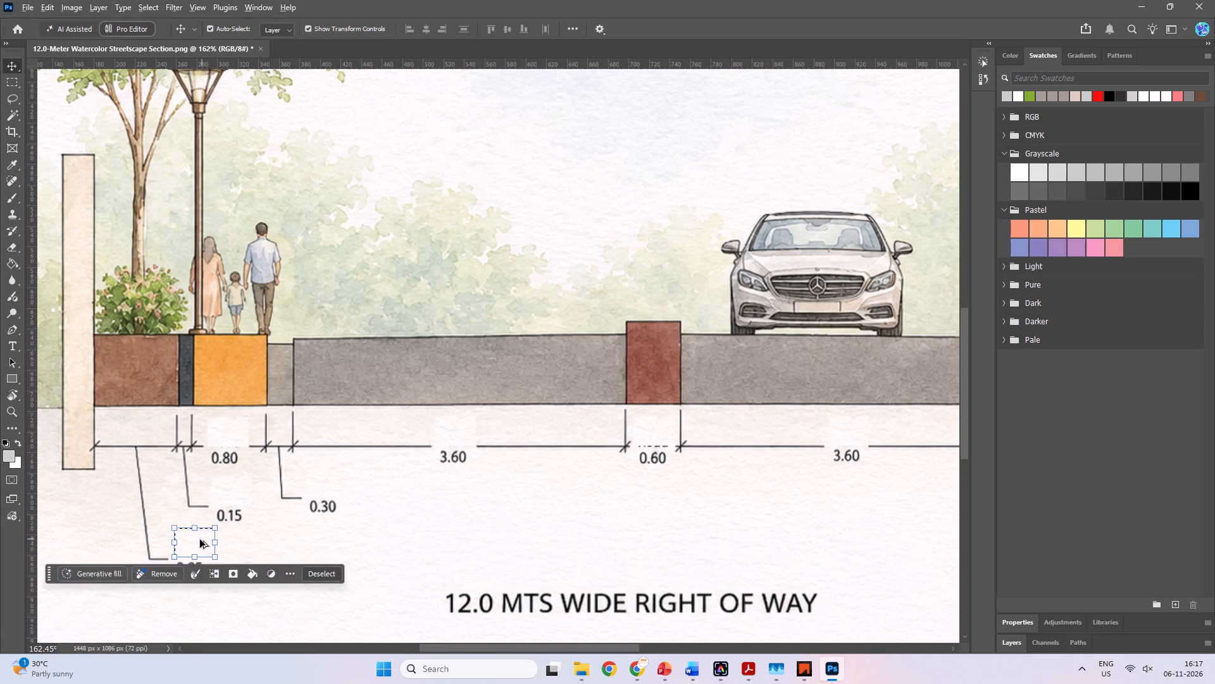
# Cover the word "Road" on the right-side 0.30, 0.80, 0.15 and lower 0.80 labels with the blank patch, and clear the selection.
pyautogui.keyDown('alt'); pyautogui.moveTo(200, 540); pyautogui.dragTo(600, 498); pyautogui.keyUp('alt')
pyautogui.press('space')
pyautogui.press('space')
pyautogui.press('space')
pyautogui.press('space')
pyautogui.press('space')
pyautogui.press('space')
pyautogui.press('space')
pyautogui.press('space')
pyautogui.press('space')
pyautogui.press('space')
pyautogui.press('space')
pyautogui.press('space')
pyautogui.moveTo(729, 512); pyautogui.dragTo(329, 498)
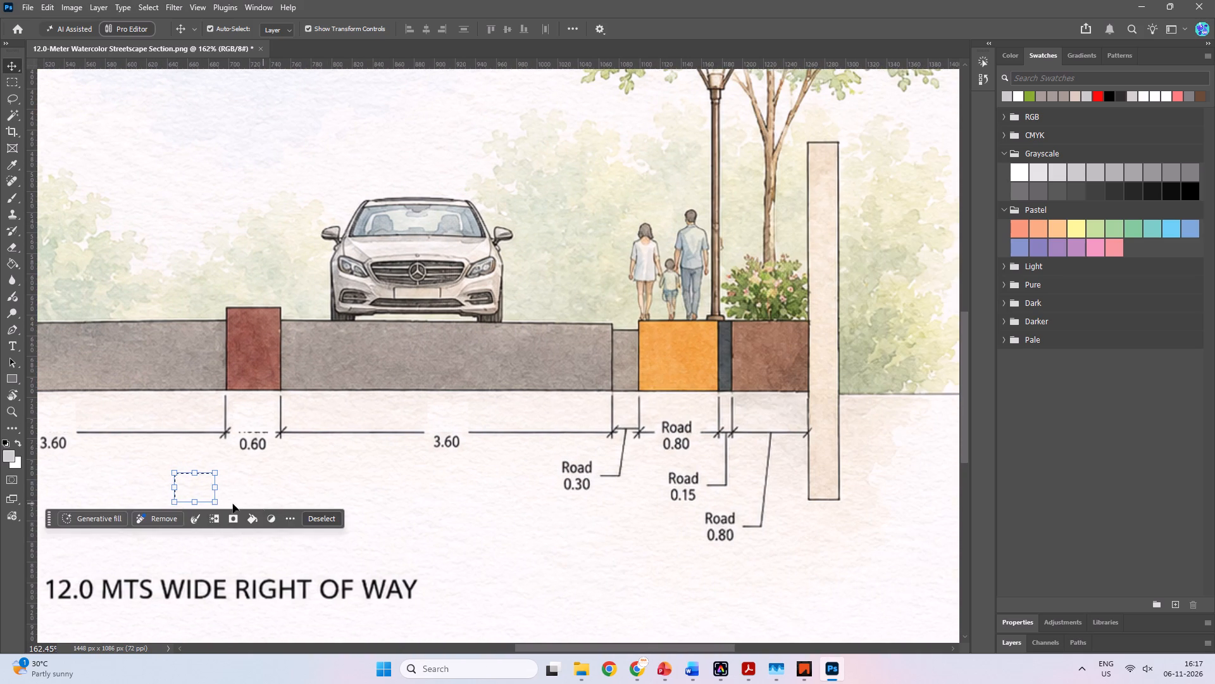
pyautogui.keyDown('alt'); pyautogui.moveTo(198, 494); pyautogui.dragTo(578, 467); pyautogui.keyUp('alt')
pyautogui.keyDown('alt'); pyautogui.moveTo(578, 466); pyautogui.dragTo(682, 424); pyautogui.keyUp('alt')
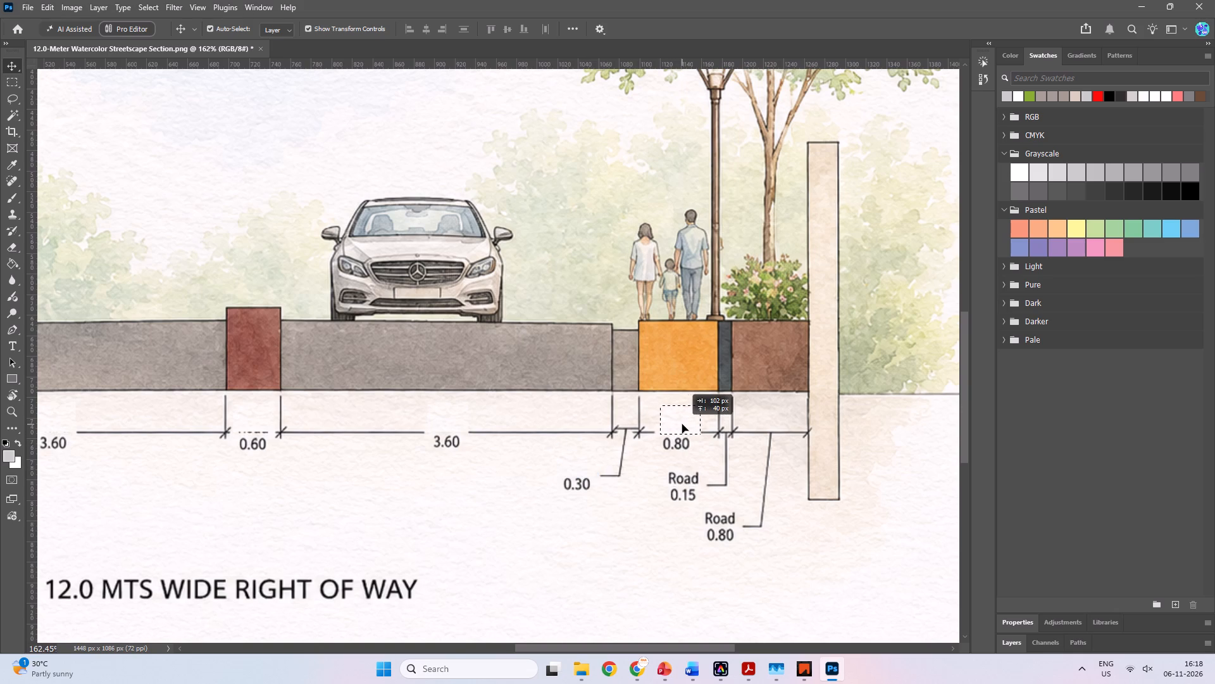
pyautogui.keyDown('alt'); pyautogui.moveTo(682, 424); pyautogui.dragTo(681, 424); pyautogui.keyUp('alt')
pyautogui.keyDown('alt'); pyautogui.moveTo(681, 422); pyautogui.dragTo(683, 472); pyautogui.keyUp('alt')
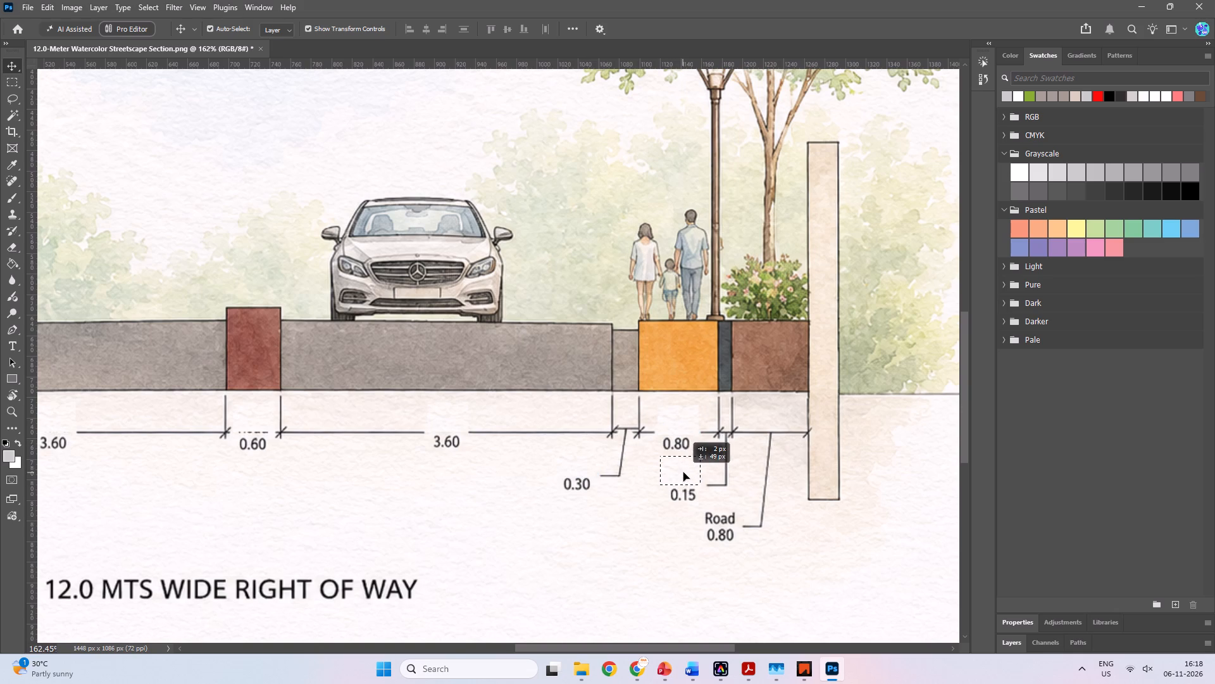
pyautogui.keyDown('alt'); pyautogui.moveTo(683, 472); pyautogui.dragTo(685, 473); pyautogui.keyUp('alt')
pyautogui.keyDown('alt'); pyautogui.moveTo(689, 468); pyautogui.dragTo(725, 508); pyautogui.keyUp('alt')
pyautogui.click(697, 574)
pyautogui.press('m')
pyautogui.click(693, 562)
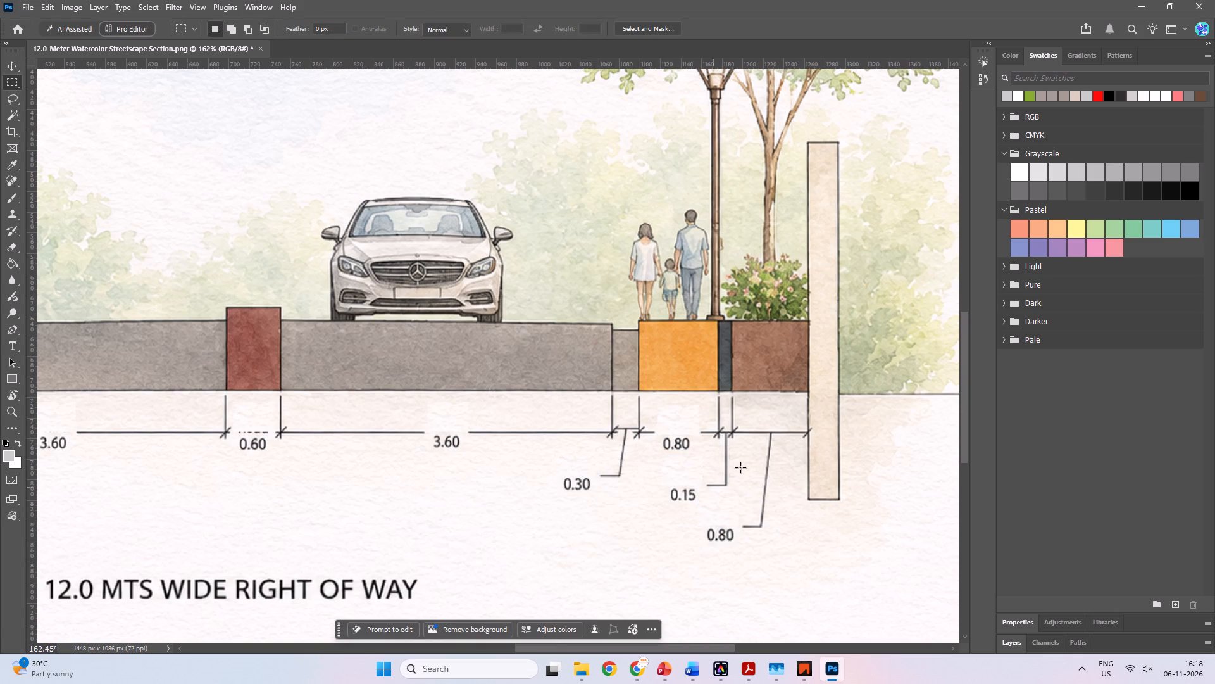
# Crop the section image's top and bottom to a height of about 880 px, keeping the right of way title.
pyautogui.keyDown('alt'); pyautogui.scroll(-8, 624, 445); pyautogui.keyUp('alt')
pyautogui.press('space')
pyautogui.press('space')
pyautogui.press('space')
pyautogui.press('space')
pyautogui.press('space')
pyautogui.press('space')
pyautogui.press('space')
pyautogui.press('space')
pyautogui.press('space')
pyautogui.press('space')
pyautogui.press('space')
pyautogui.press('space')
pyautogui.press('space')
pyautogui.press('space')
pyautogui.press('space')
pyautogui.press('space')
pyautogui.moveTo(550, 424); pyautogui.dragTo(653, 428)
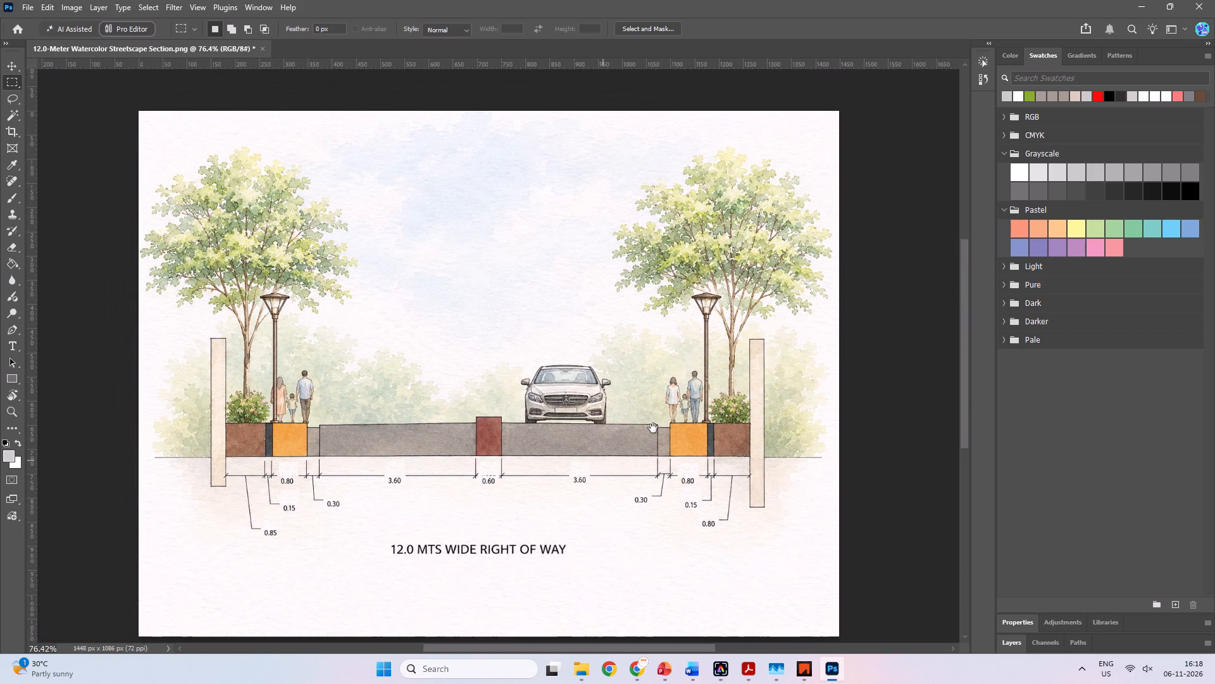
pyautogui.moveTo(653, 428); pyautogui.dragTo(651, 426)
pyautogui.press('c')
pyautogui.moveTo(541, 598); pyautogui.dragTo(533, 560)
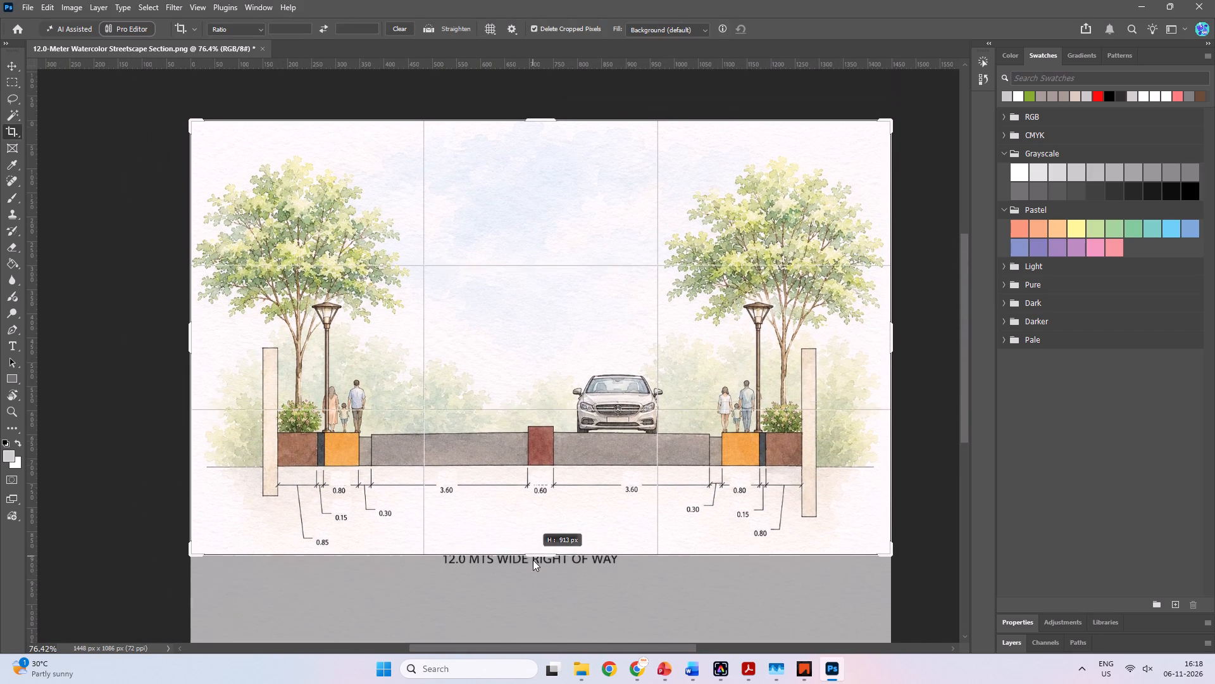
pyautogui.moveTo(533, 560); pyautogui.dragTo(530, 559)
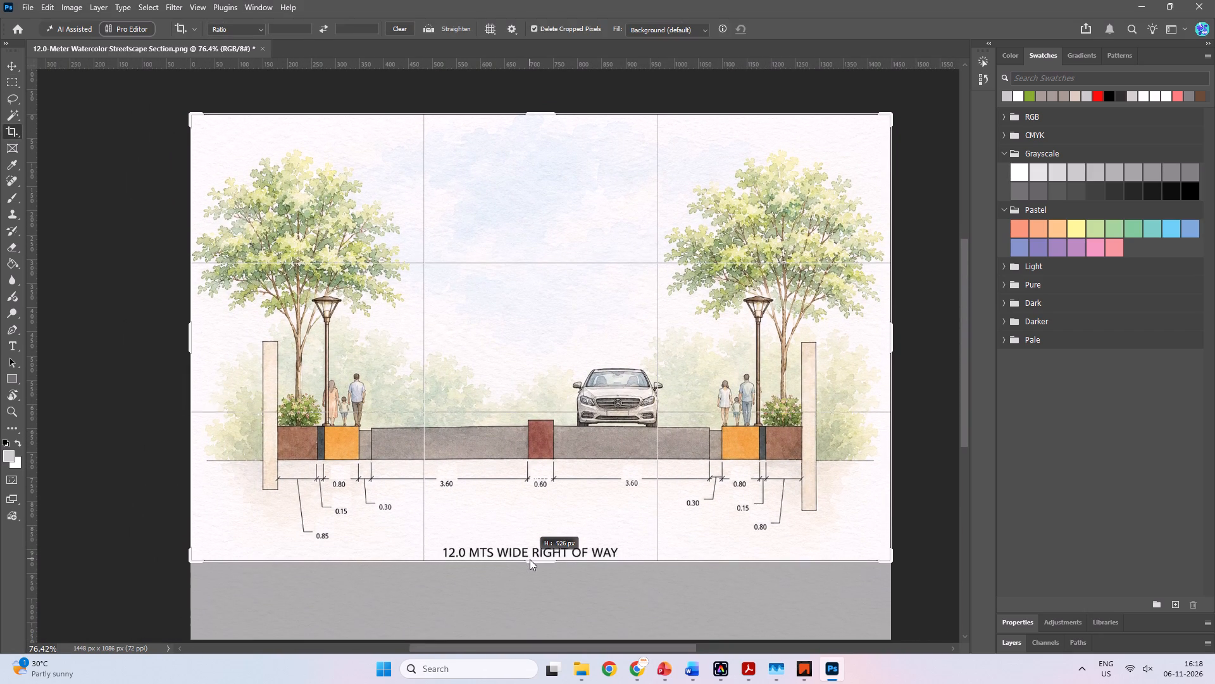
pyautogui.moveTo(530, 559); pyautogui.dragTo(530, 560)
pyautogui.moveTo(546, 113); pyautogui.dragTo(546, 127)
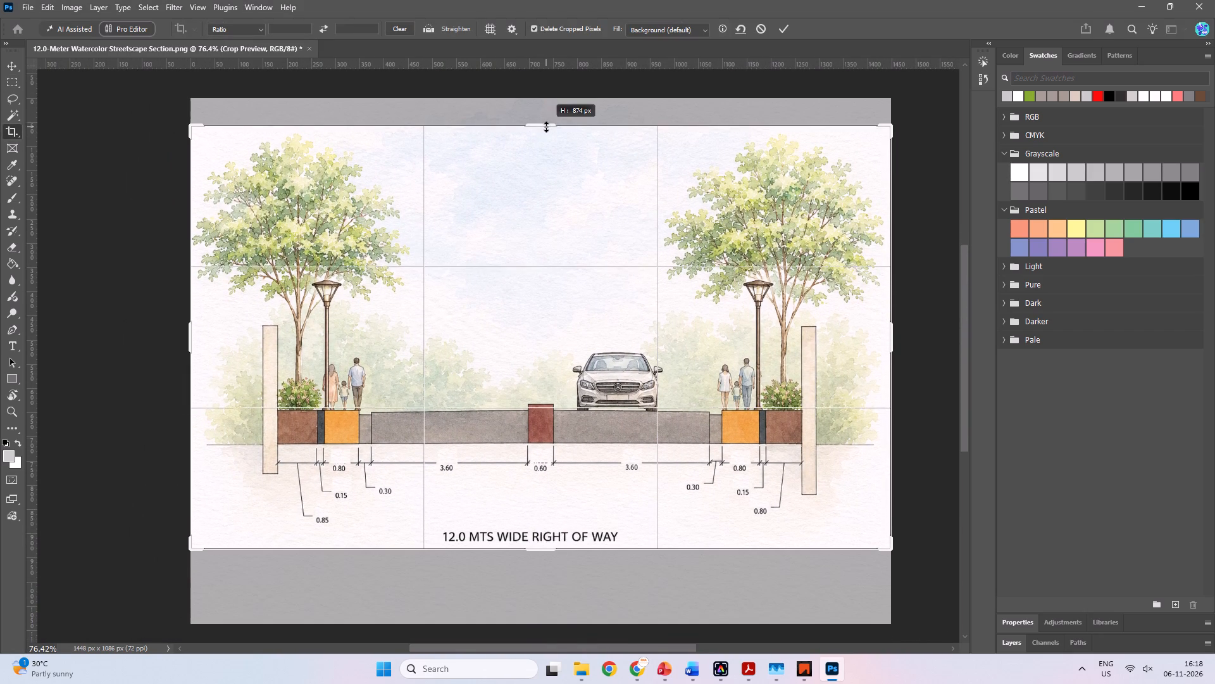
pyautogui.moveTo(546, 127); pyautogui.dragTo(546, 125)
pyautogui.click(968, 182)
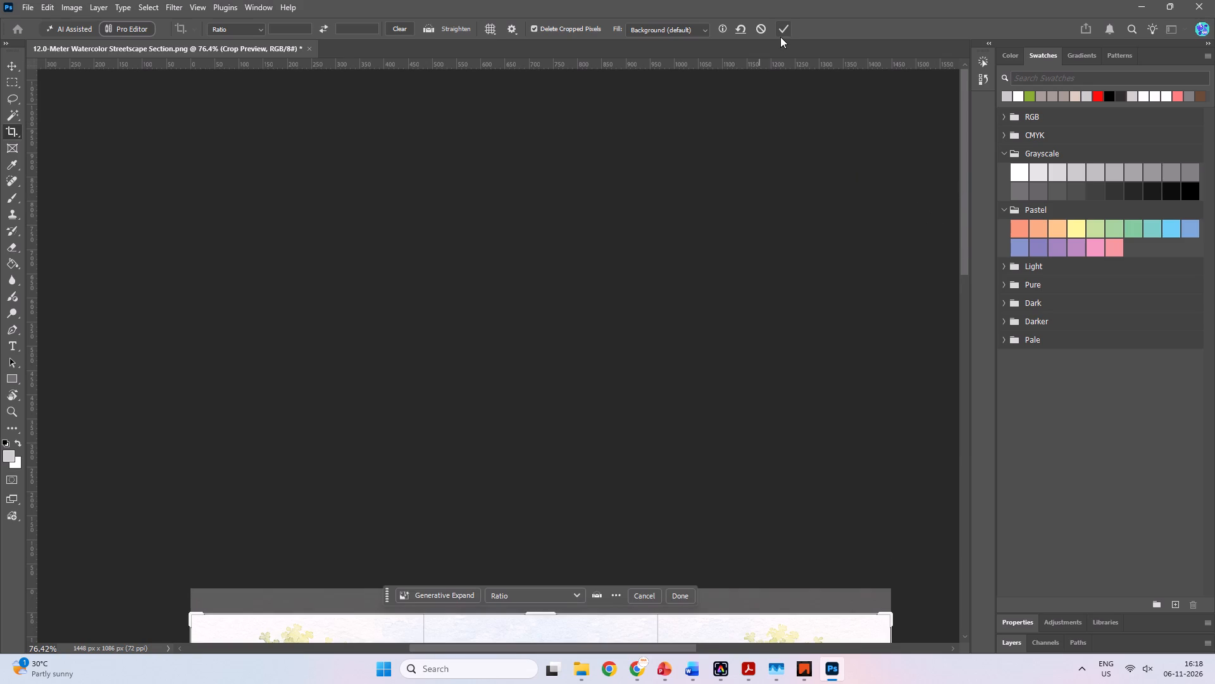
pyautogui.click(782, 36)
# Add a text label "Driveway" above the 3.60 dimension of the left carriageway.
pyautogui.keyDown('alt'); pyautogui.scroll(-7, 763, 255); pyautogui.keyUp('alt')
pyautogui.keyDown('alt'); pyautogui.scroll(13, 695, 385); pyautogui.keyUp('alt')
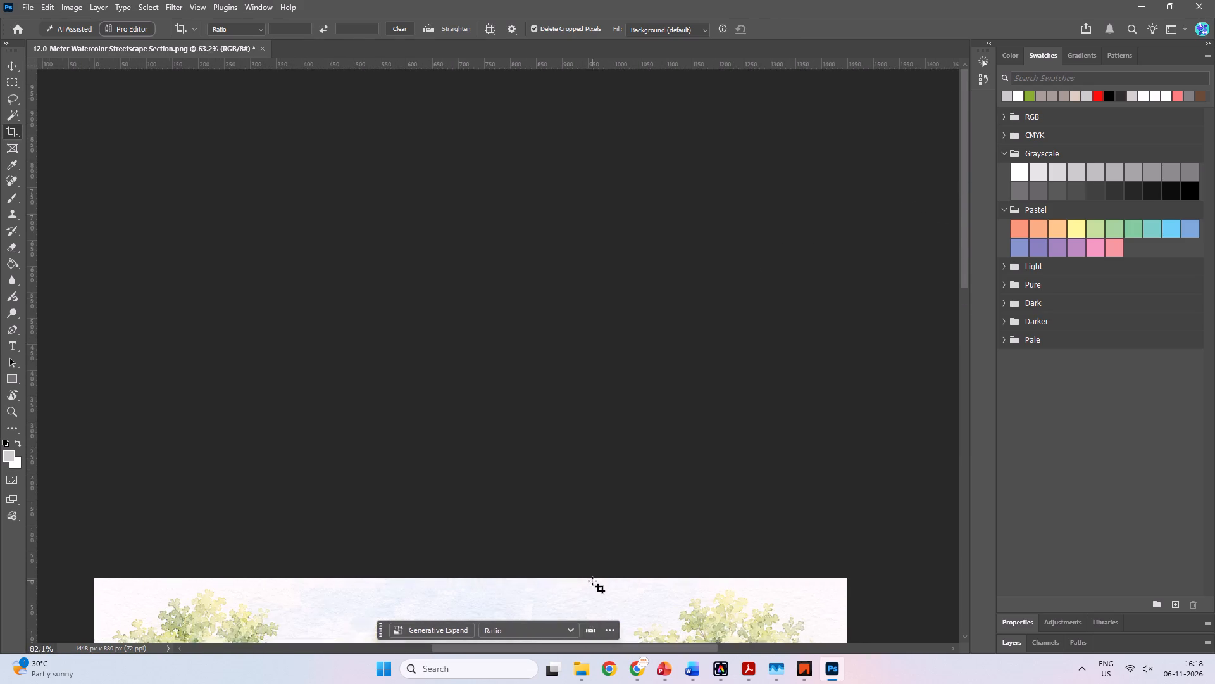
pyautogui.press('space')
pyautogui.press('space')
pyautogui.press('space')
pyautogui.press('space')
pyautogui.press('space')
pyautogui.press('space')
pyautogui.press('space')
pyautogui.press('space')
pyautogui.press('space')
pyautogui.press('space')
pyautogui.press('space')
pyautogui.press('space')
pyautogui.press('space')
pyautogui.press('space')
pyautogui.press('space')
pyautogui.press('space')
pyautogui.press('space')
pyautogui.press('space')
pyautogui.press('space')
pyautogui.press('space')
pyautogui.moveTo(591, 543); pyautogui.dragTo(613, 227)
pyautogui.moveTo(568, 464); pyautogui.dragTo(561, 348)
pyautogui.keyDown('alt'); pyautogui.scroll(4, 487, 493); pyautogui.keyUp('alt')
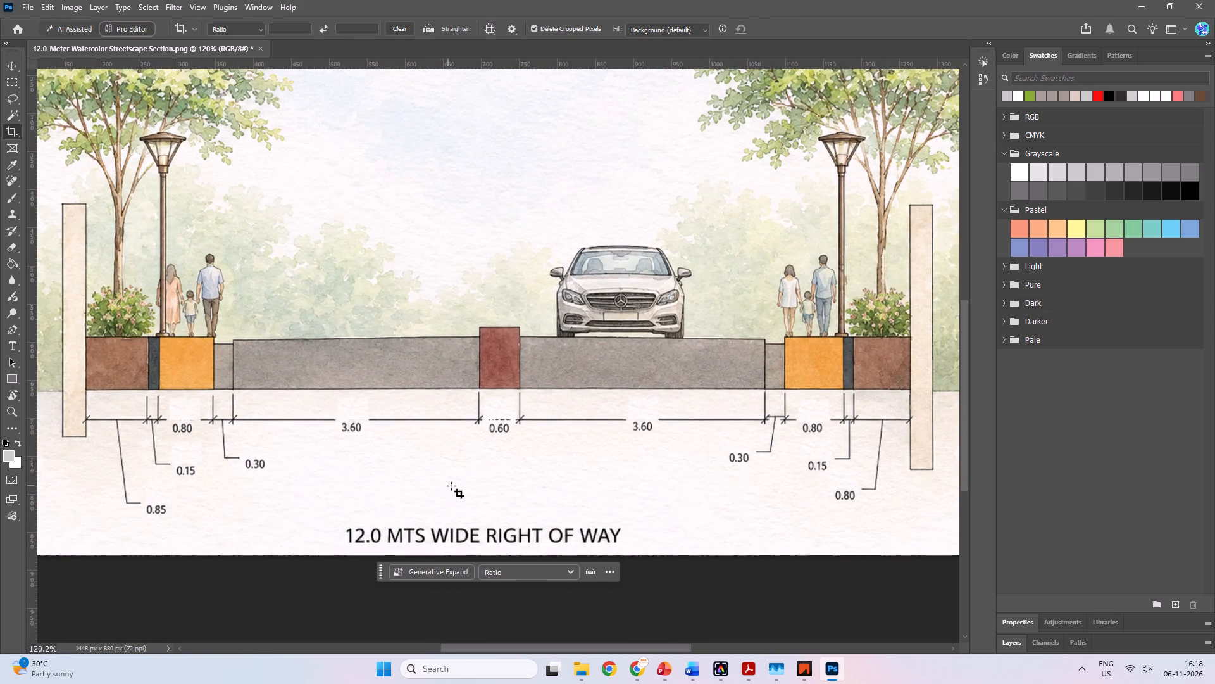
pyautogui.press('space')
pyautogui.press('space')
pyautogui.press('space')
pyautogui.press('space')
pyautogui.press('space')
pyautogui.press('space')
pyautogui.press('space')
pyautogui.moveTo(630, 483); pyautogui.dragTo(652, 499)
pyautogui.press('t')
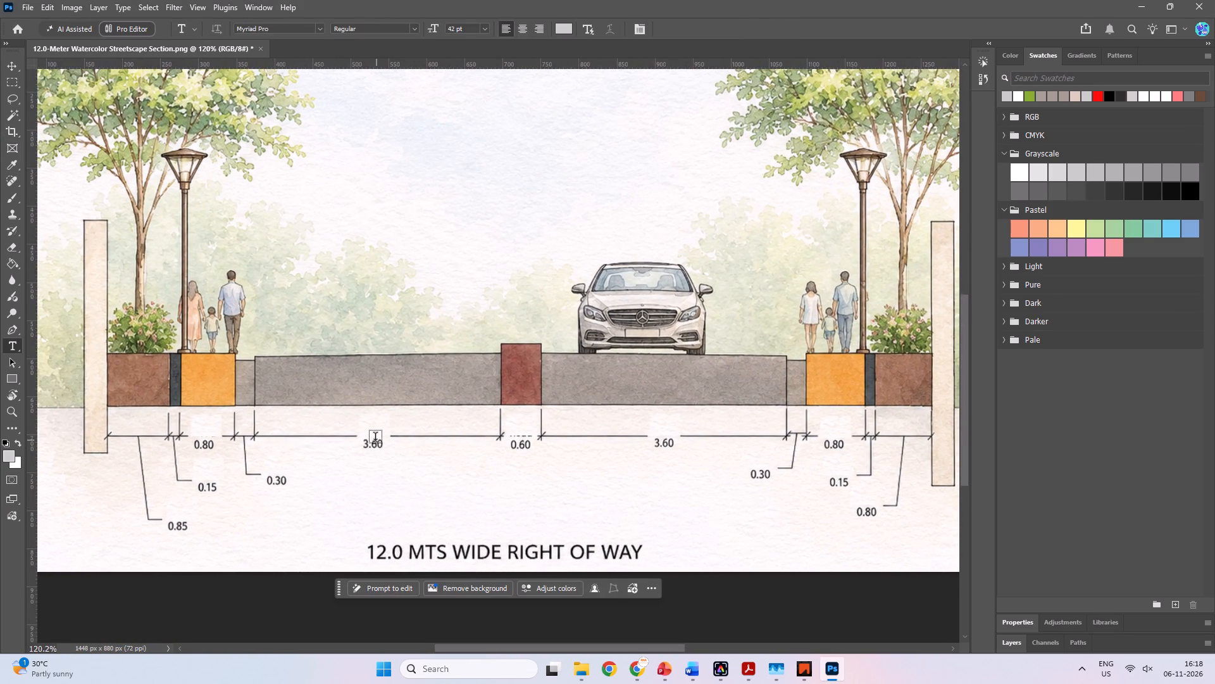
pyautogui.click(369, 433)
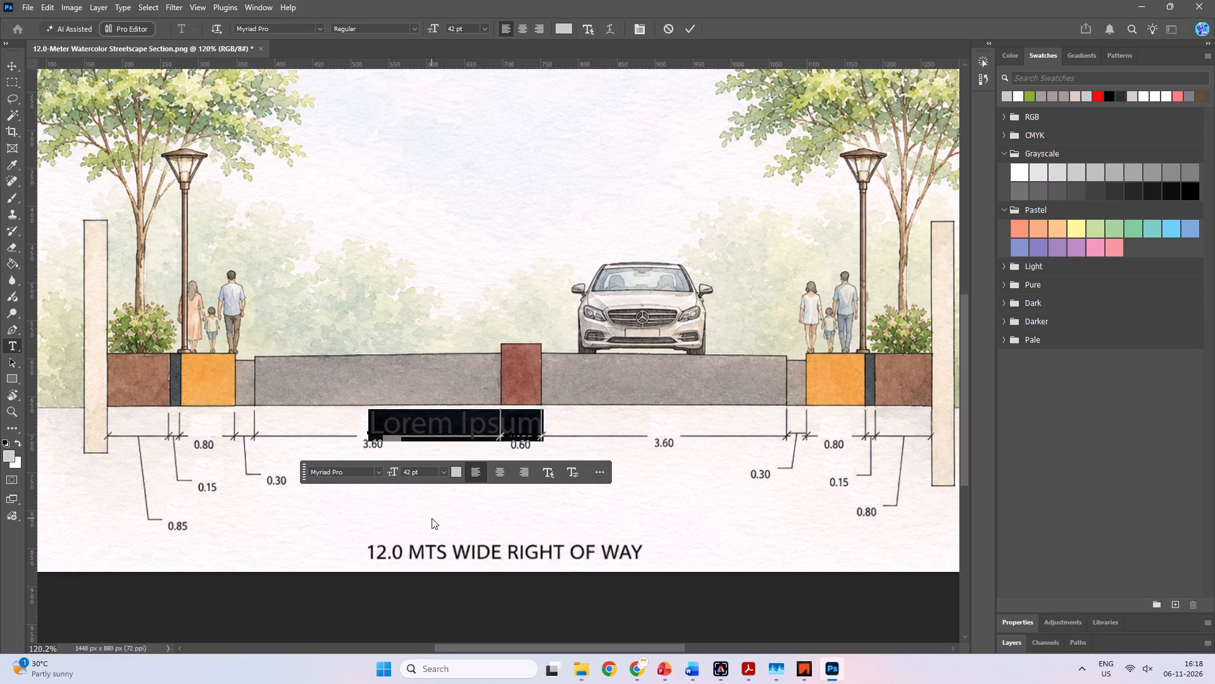
pyautogui.write('Drive')
pyautogui.write('way')
# Set the whole Driveway label's font size to 16 pt.
pyautogui.hotkey('ctrl', 'a')
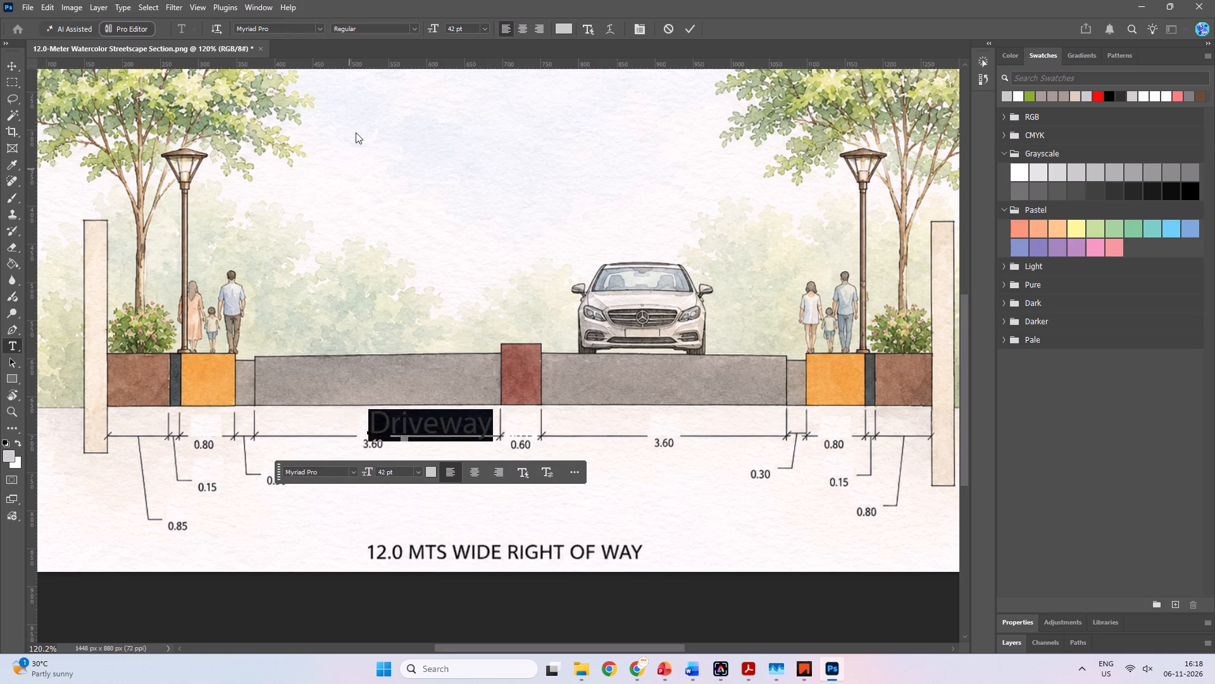
pyautogui.click(483, 28)
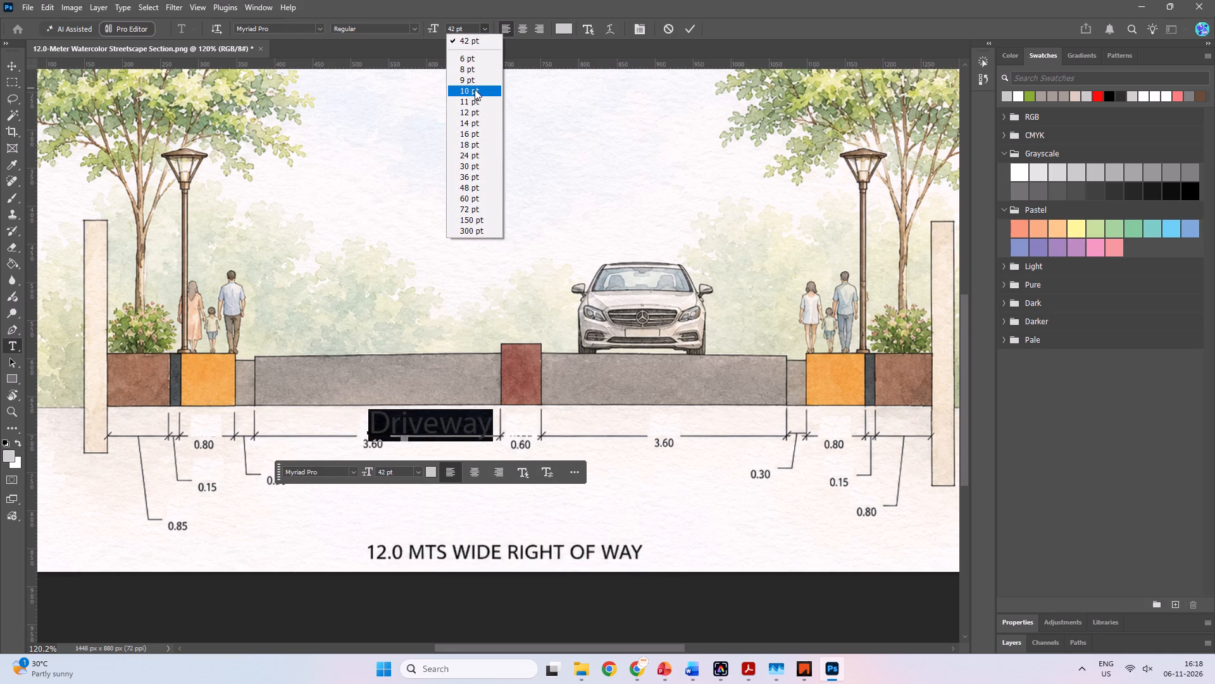
pyautogui.click(474, 91)
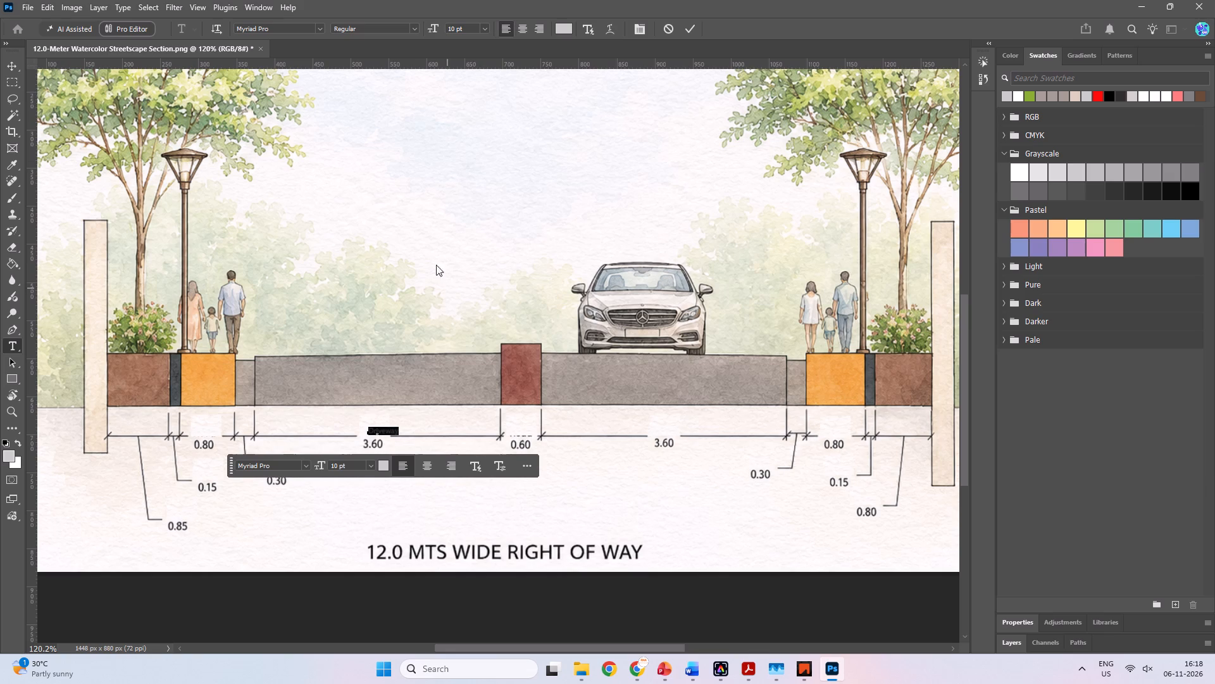
pyautogui.click(481, 26)
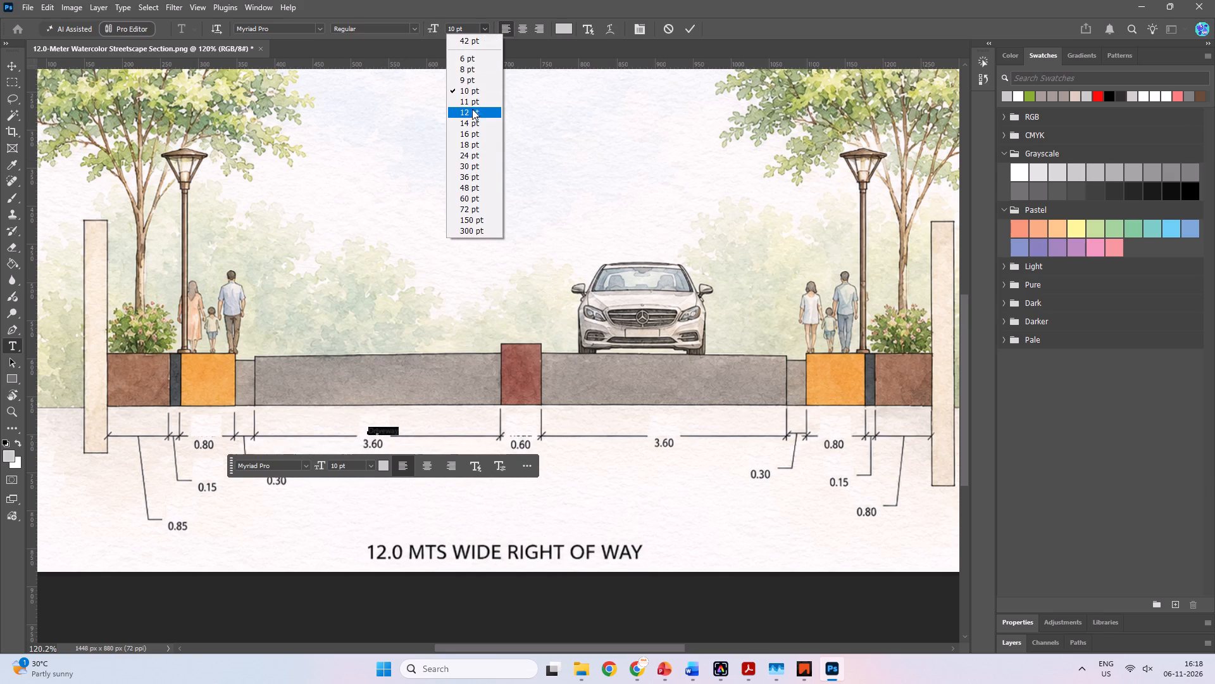
pyautogui.click(470, 120)
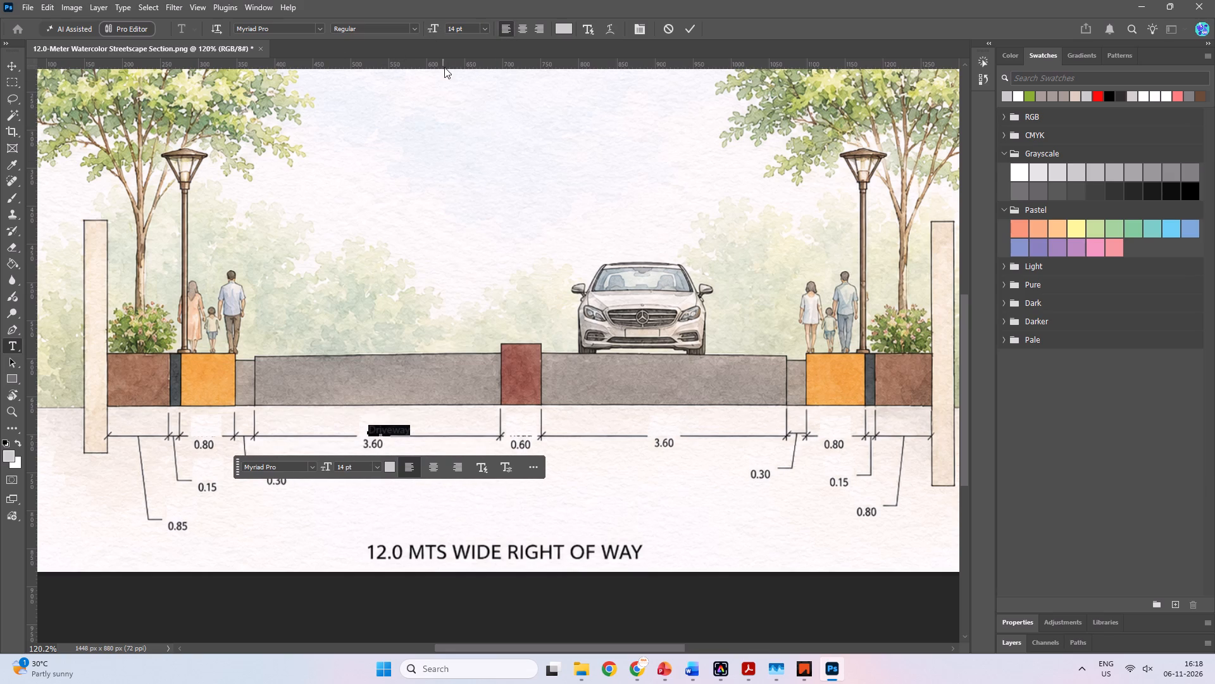
pyautogui.click(481, 27)
pyautogui.click(477, 131)
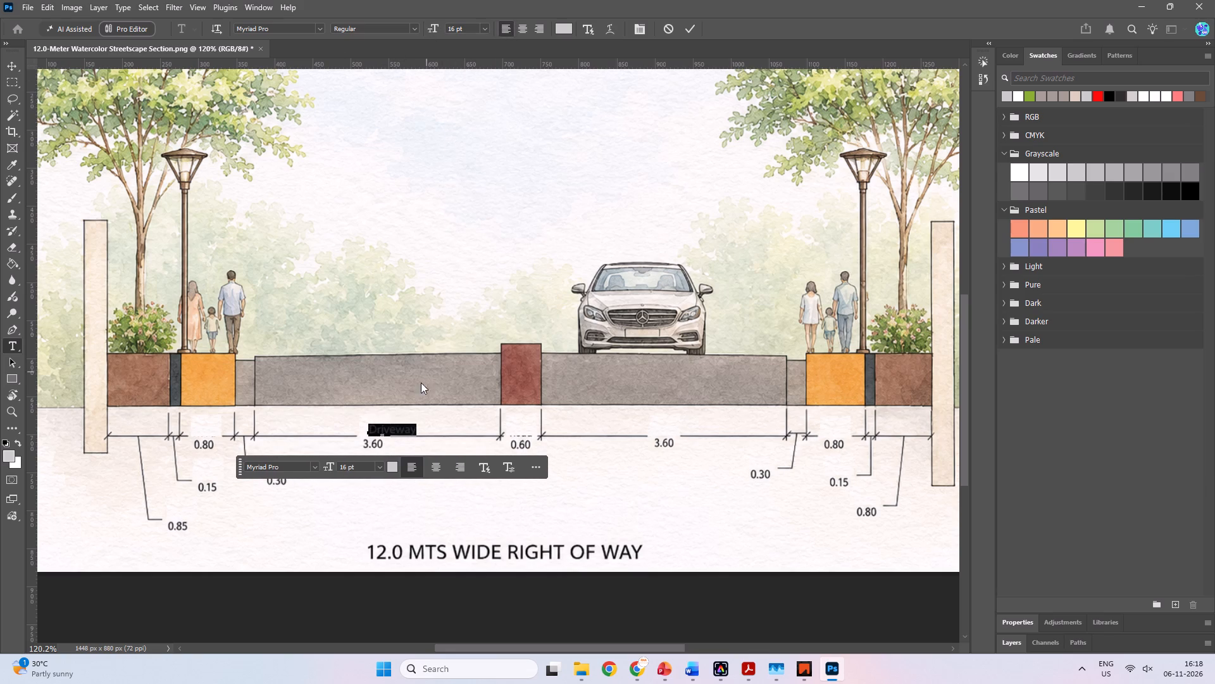
# Change the Driveway label's text colour to black using the Grayscale swatches.
pyautogui.hotkey('ctrl', 'a')
pyautogui.click(1009, 623)
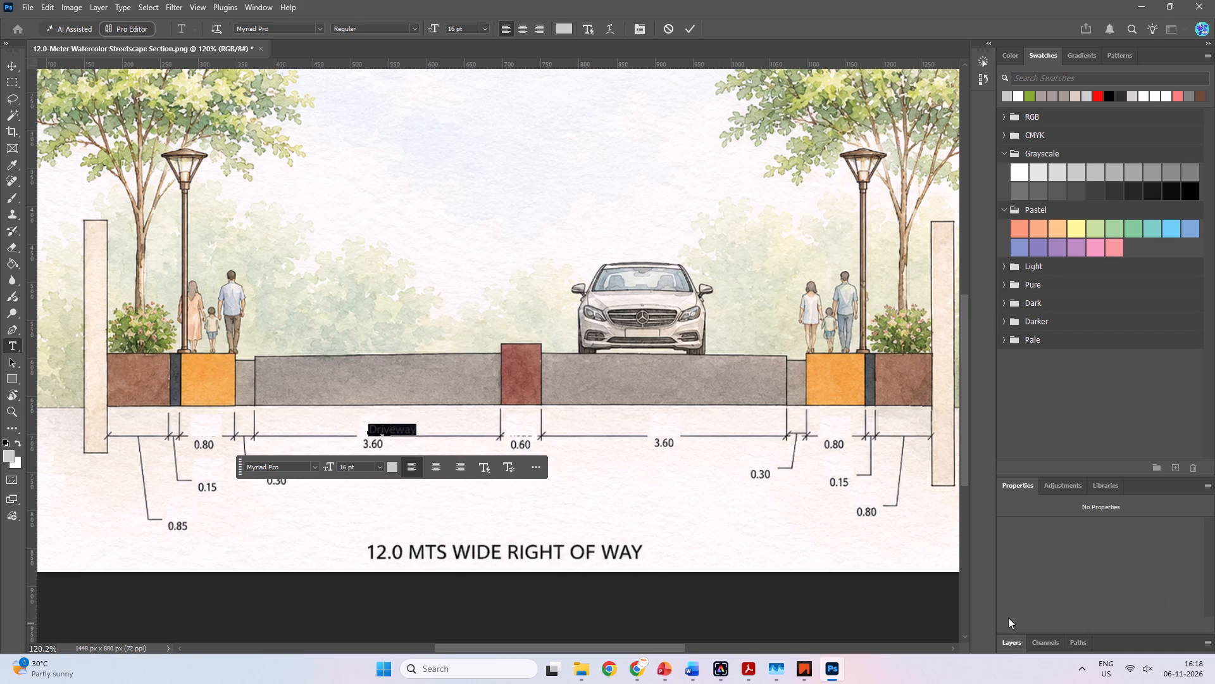
pyautogui.click(1009, 644)
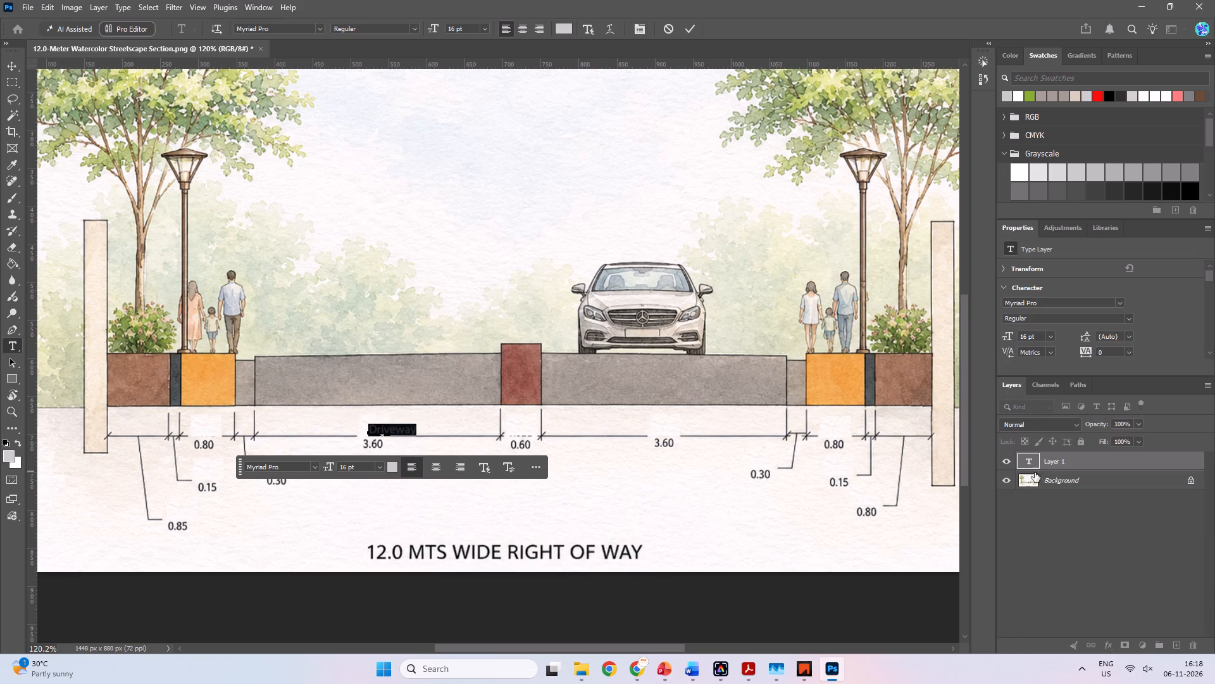
pyautogui.click(406, 445)
pyautogui.click(1195, 186)
pyautogui.click(432, 395)
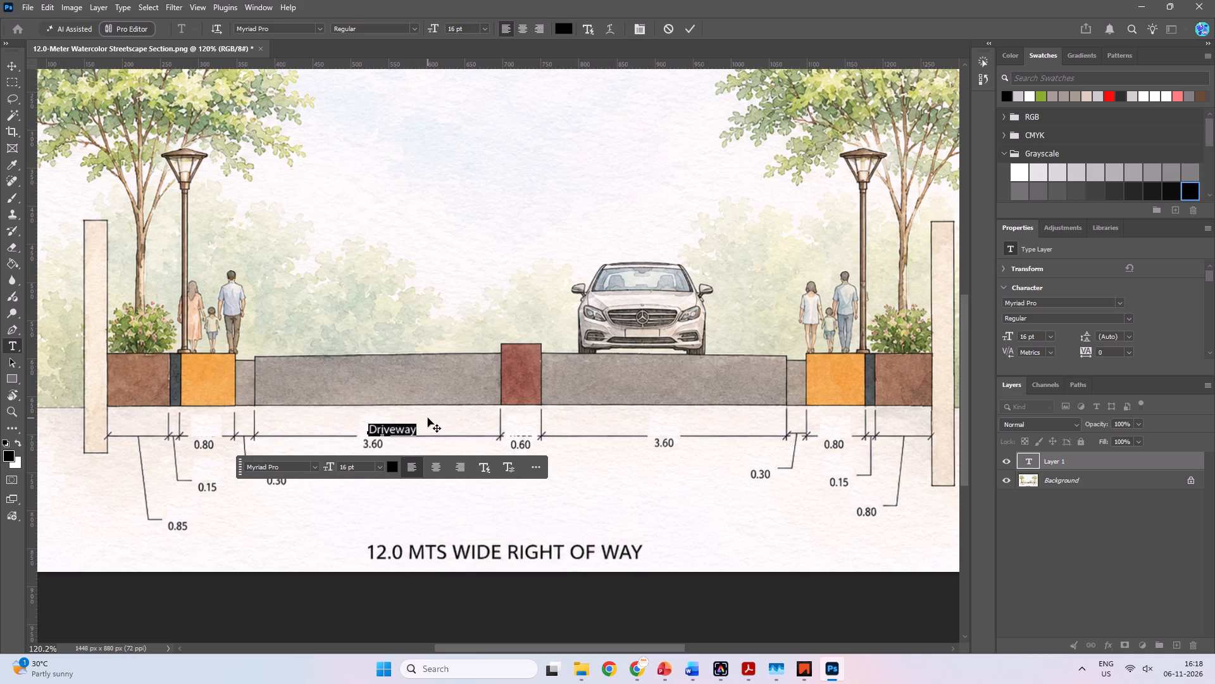
pyautogui.press('Return')
pyautogui.hotkey('ctrl', 'z')
# Retype the carriageway label in capitals as "DRIVEWAY".
pyautogui.click(428, 424)
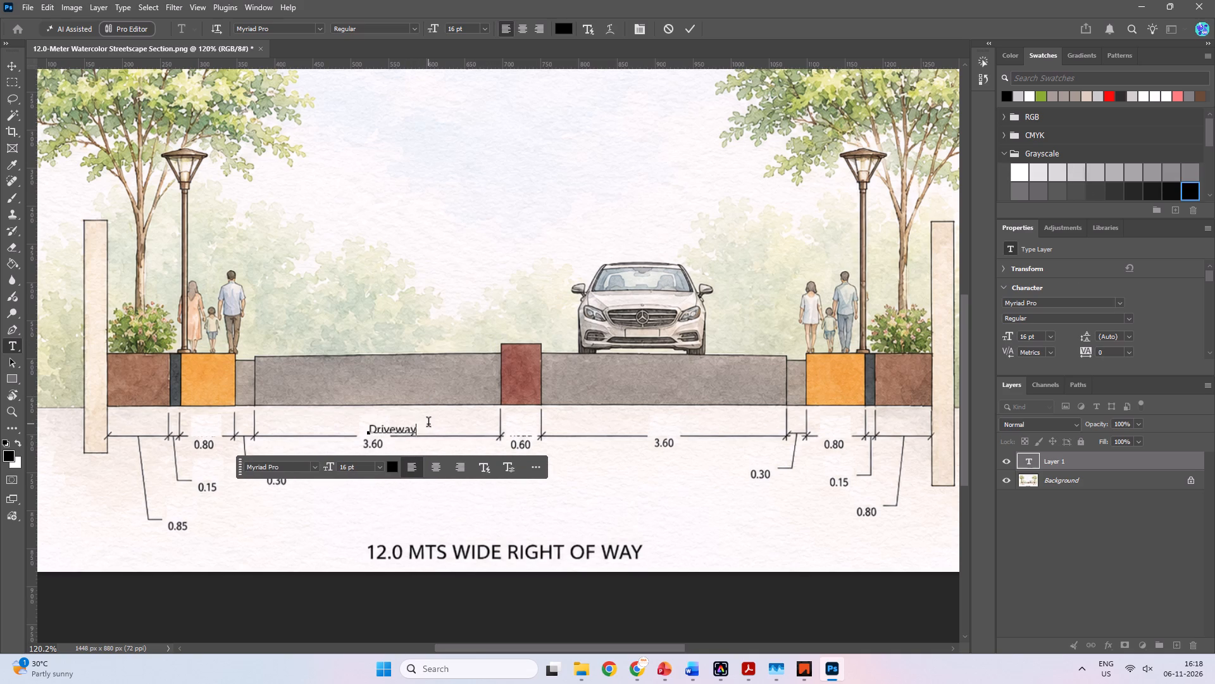
pyautogui.click(396, 432)
pyautogui.click(414, 434)
pyautogui.press('BackSpace')
pyautogui.press('BackSpace')
pyautogui.press('BackSpace')
pyautogui.press('BackSpace')
pyautogui.press('BackSpace')
pyautogui.press('BackSpace')
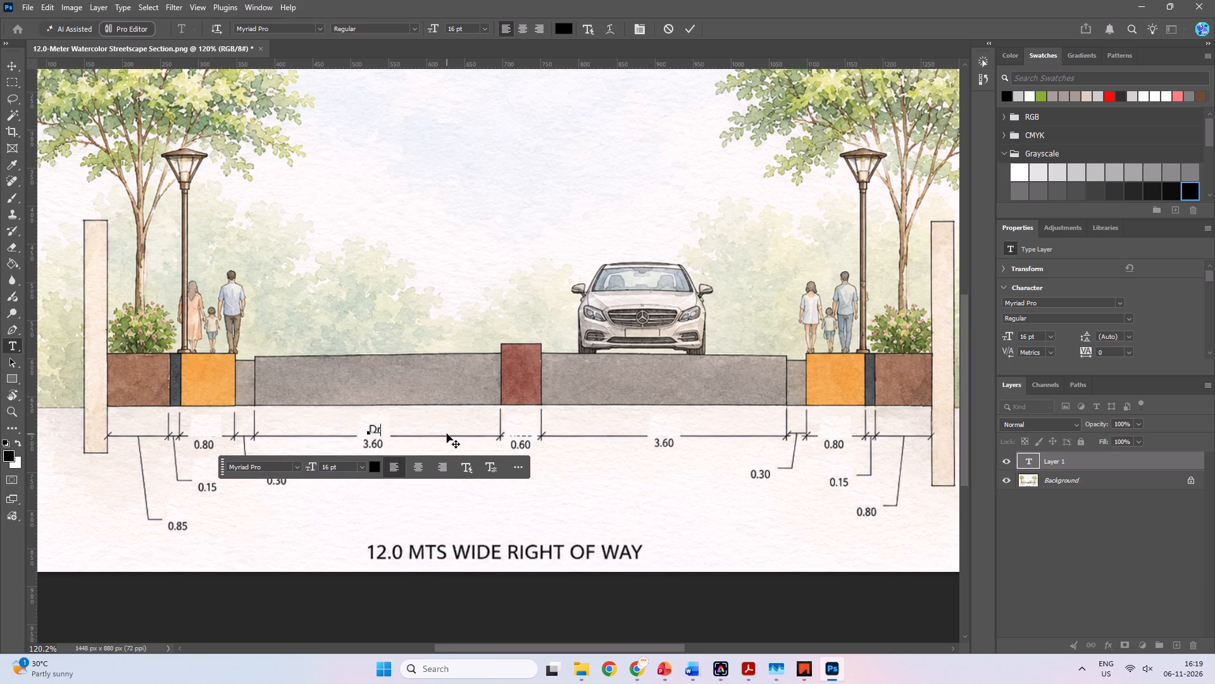
pyautogui.press('BackSpace')
pyautogui.write('RIVEWAYU')
pyautogui.press('BackSpace')
pyautogui.press('BackSpace')
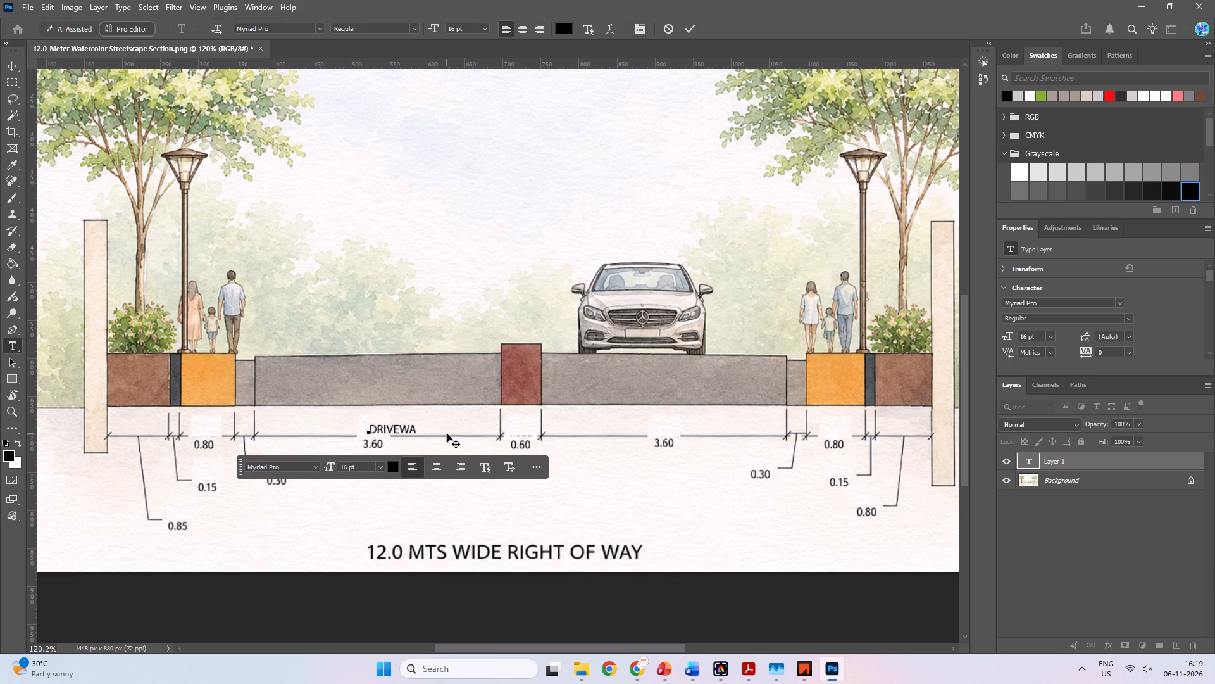
pyautogui.press('y')
pyautogui.click(447, 430)
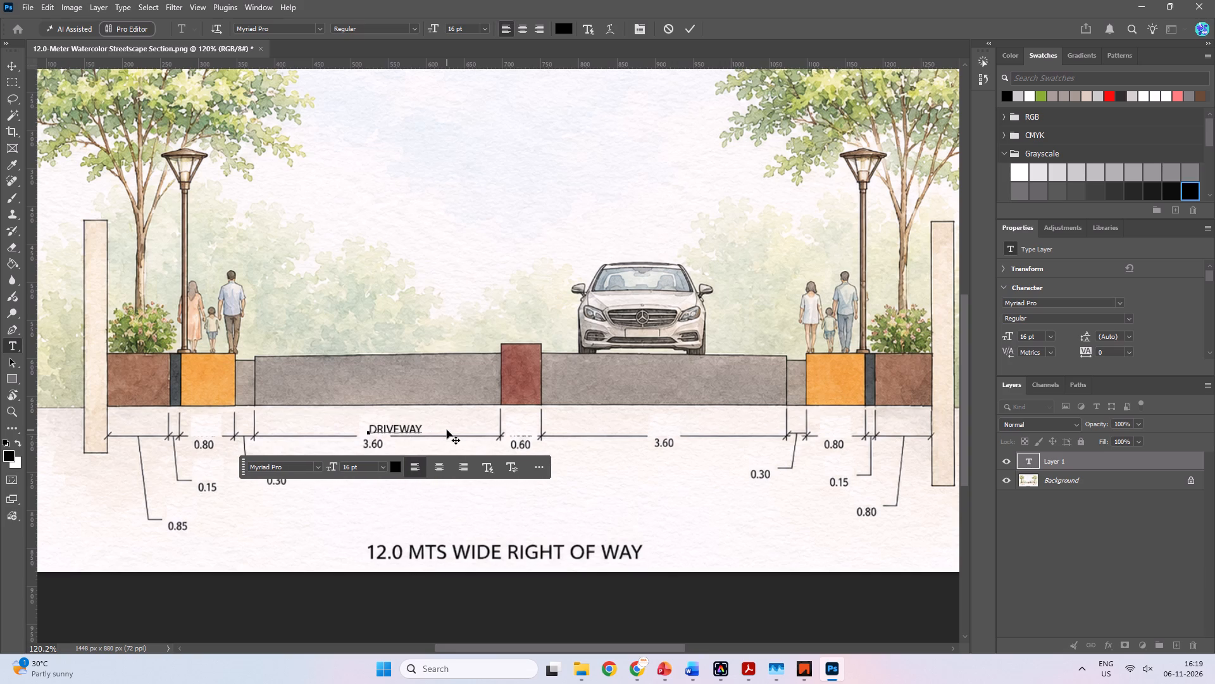
# Commit the DRIVEWAY text and shift the label sideways to centre it above the left carriageway's 3.60 dimension.
pyautogui.click(693, 34)
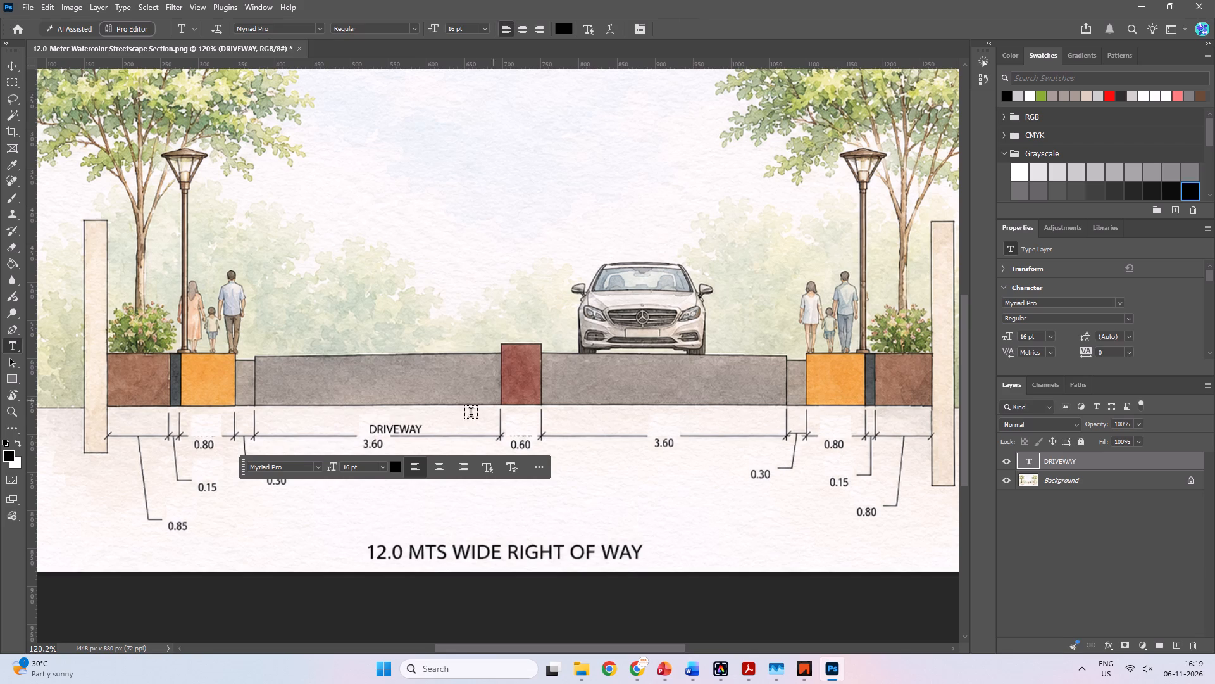
pyautogui.press('v')
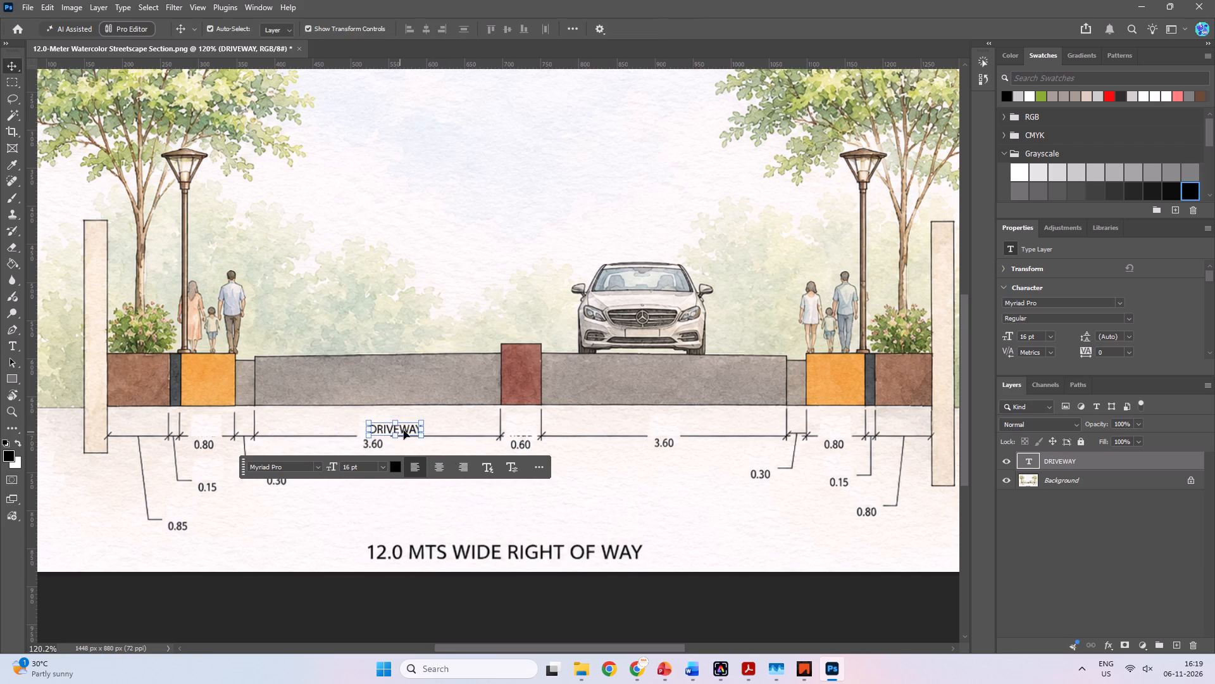
pyautogui.keyDown('alt'); pyautogui.moveTo(404, 431); pyautogui.dragTo(382, 431); pyautogui.keyUp('alt')
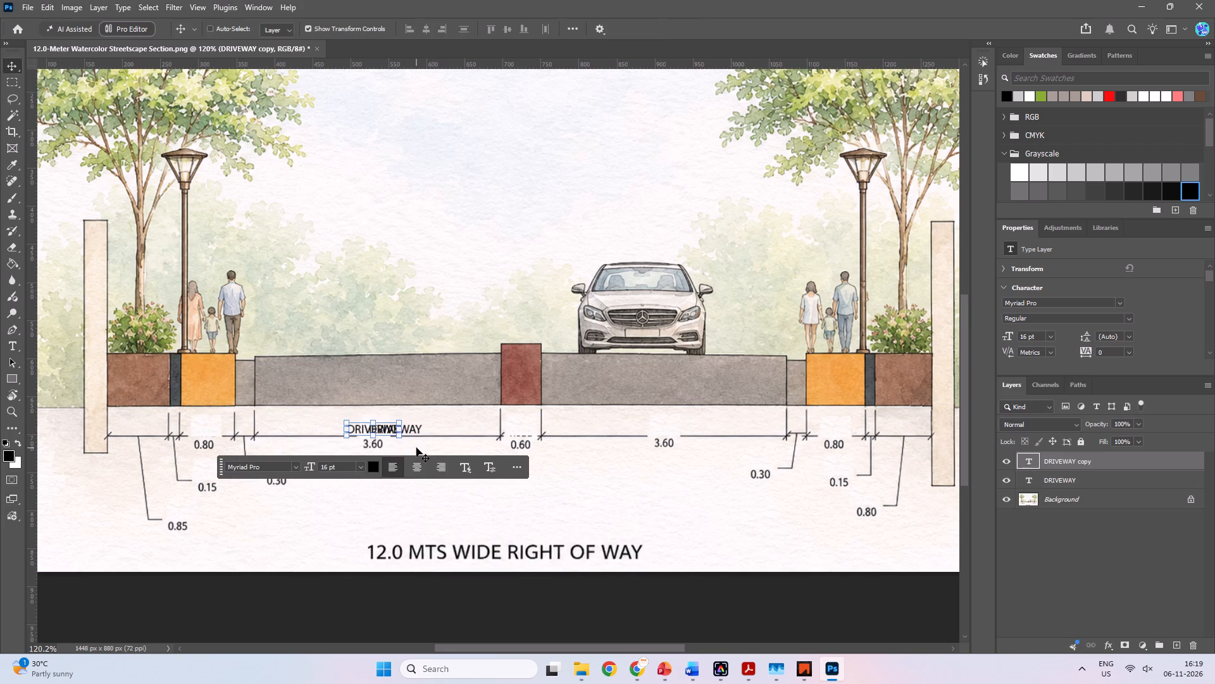
pyautogui.hotkey('ctrl', 'z')
pyautogui.moveTo(409, 433); pyautogui.dragTo(392, 433)
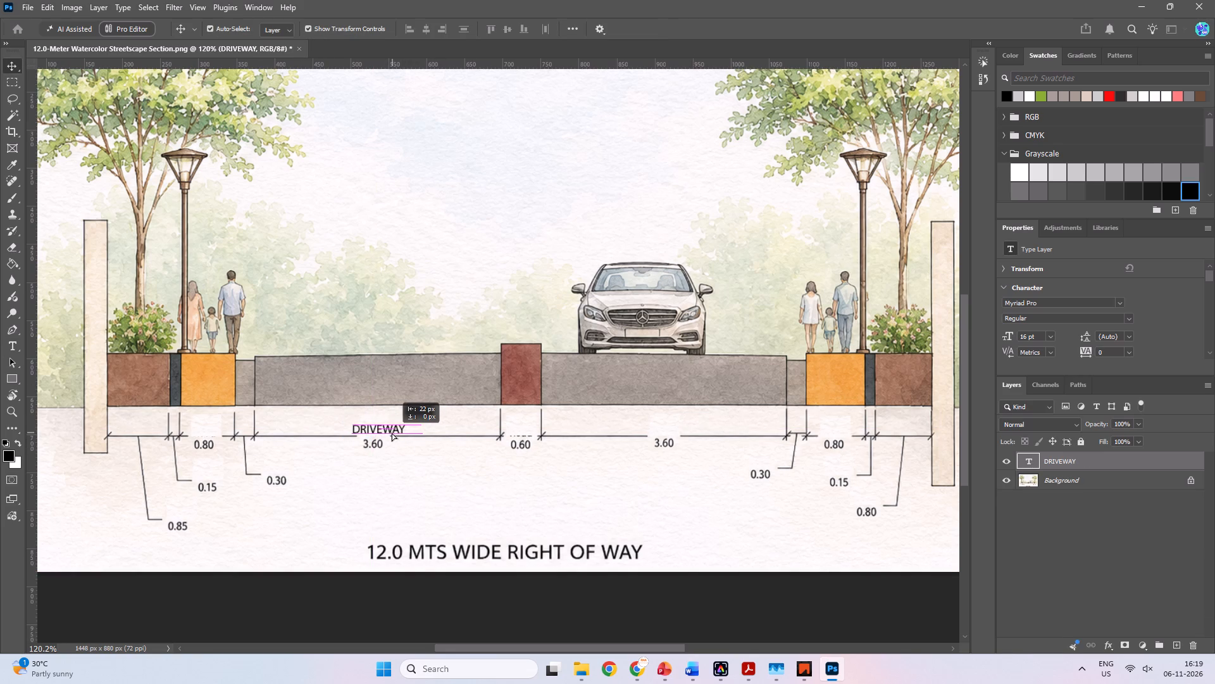
pyautogui.moveTo(392, 433); pyautogui.dragTo(390, 433)
pyautogui.click(390, 433)
# Duplicate the DRIVEWAY label above the right carriageway's 3.60 dimension, level with the original.
pyautogui.keyDown('alt'); pyautogui.moveTo(385, 431); pyautogui.dragTo(685, 430); pyautogui.keyUp('alt')
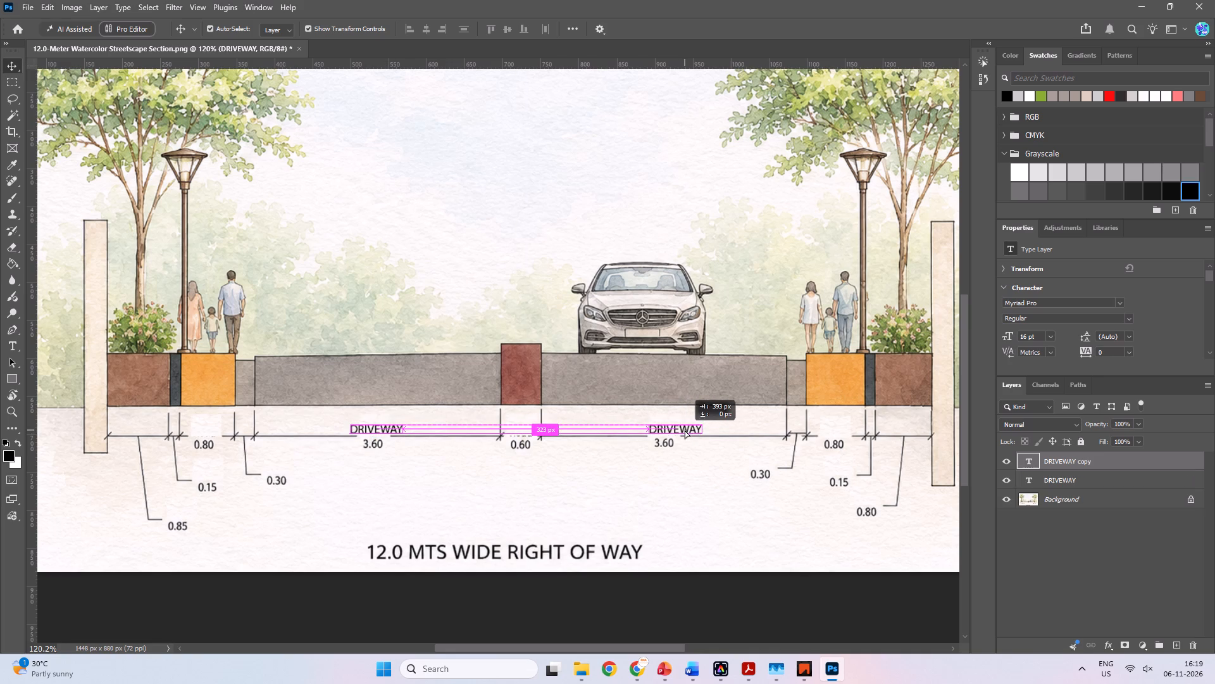
pyautogui.keyDown('alt'); pyautogui.moveTo(685, 430); pyautogui.dragTo(675, 433); pyautogui.keyUp('alt')
# Duplicate the DRIVEWAY label above the right footpath's 0.80 dimension and retype the copy as "PATHWAY".
pyautogui.keyDown('alt'); pyautogui.keyDown('shift'); pyautogui.moveTo(673, 429); pyautogui.dragTo(840, 429); pyautogui.keyUp('shift'); pyautogui.keyUp('alt')
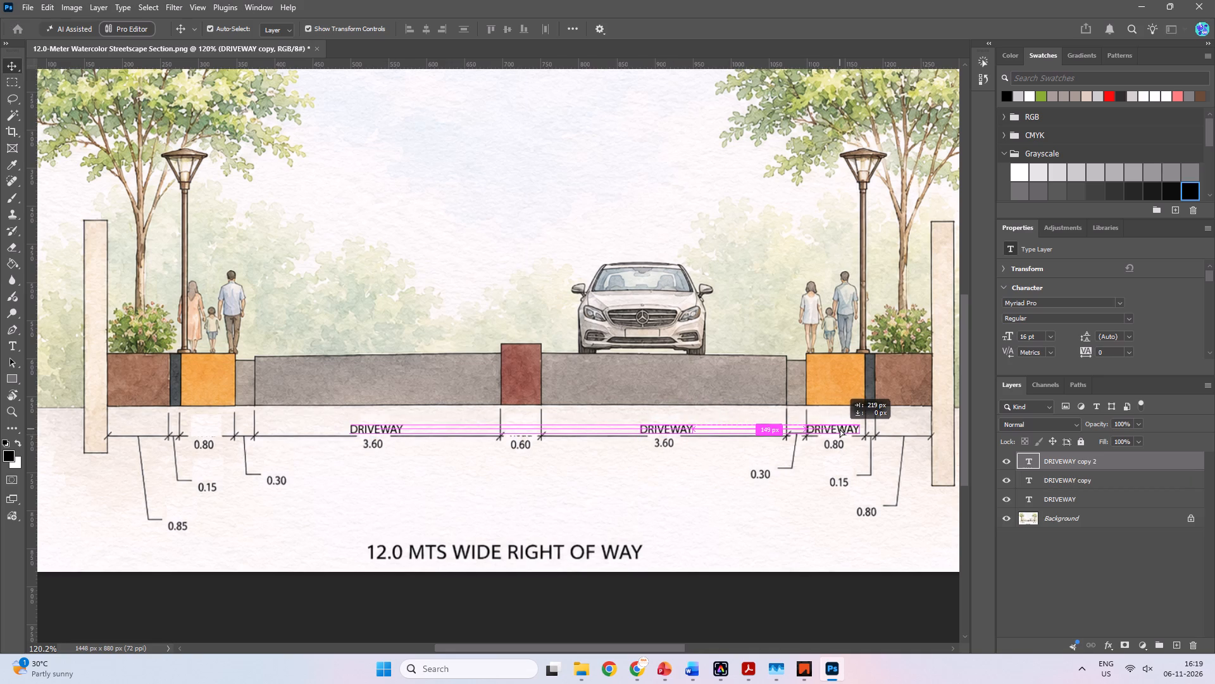
pyautogui.keyDown('alt'); pyautogui.keyDown('shift'); pyautogui.moveTo(840, 429); pyautogui.dragTo(844, 428); pyautogui.keyUp('shift'); pyautogui.keyUp('alt')
pyautogui.doubleClick(842, 426)
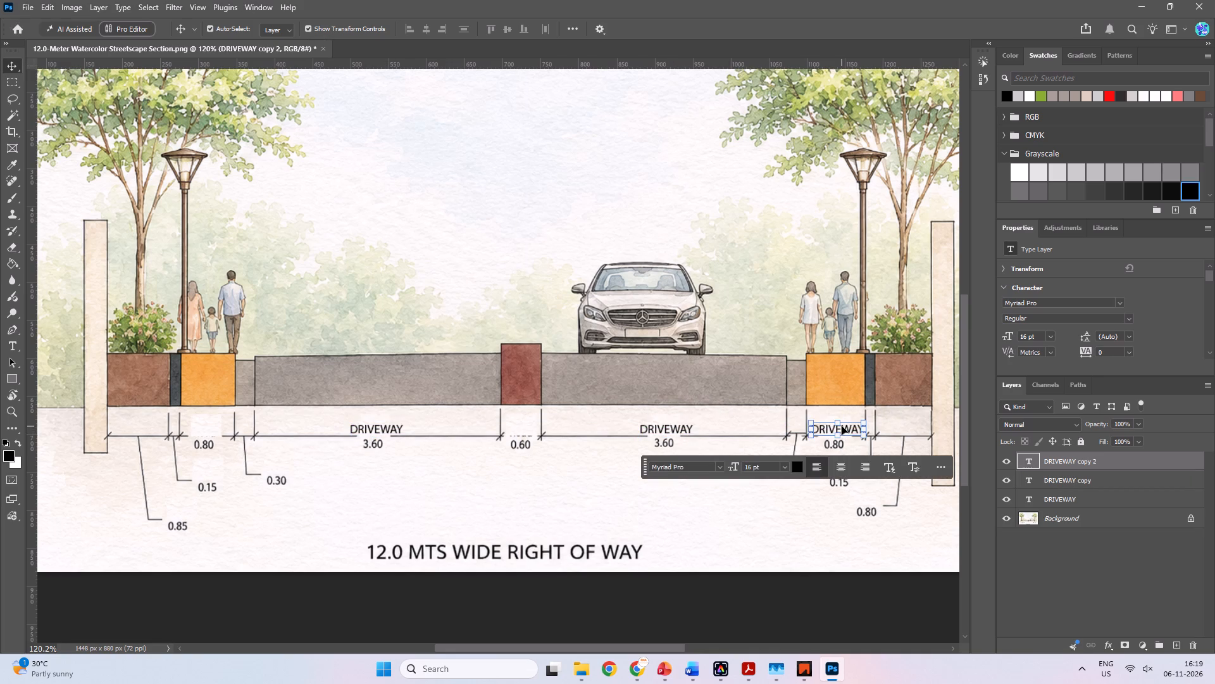
pyautogui.hotkey('ctrl', 'a')
pyautogui.press('p')
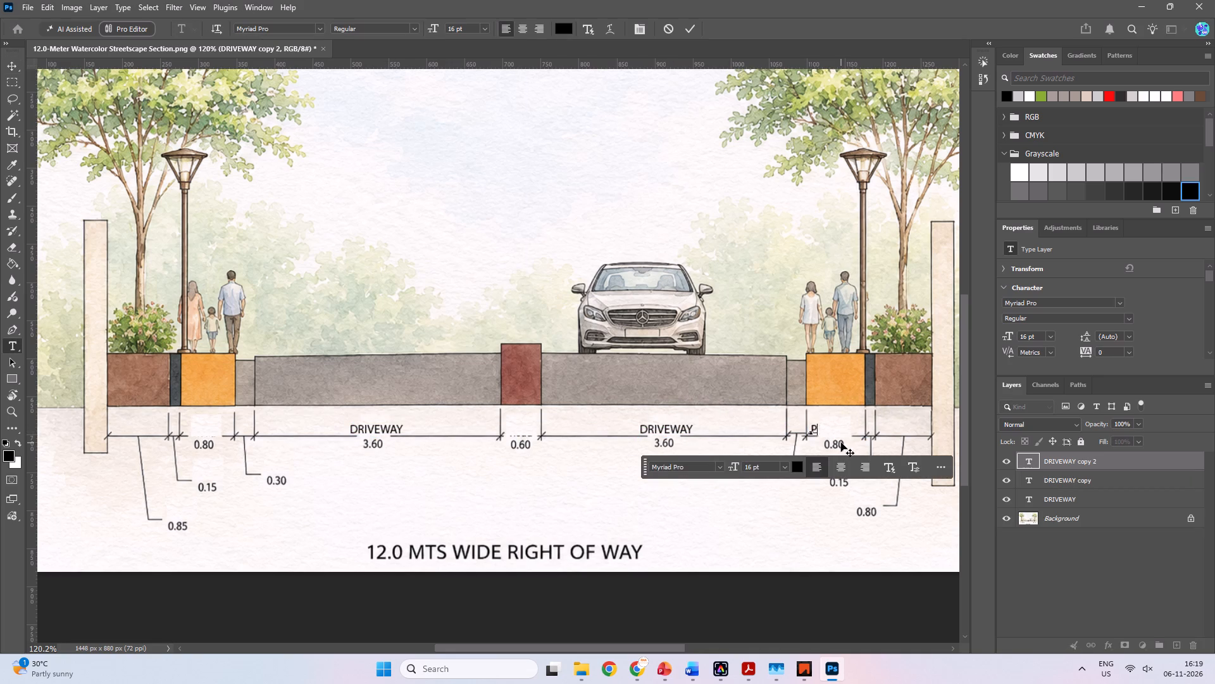
pyautogui.write('ATHWAY')
pyautogui.click(737, 531)
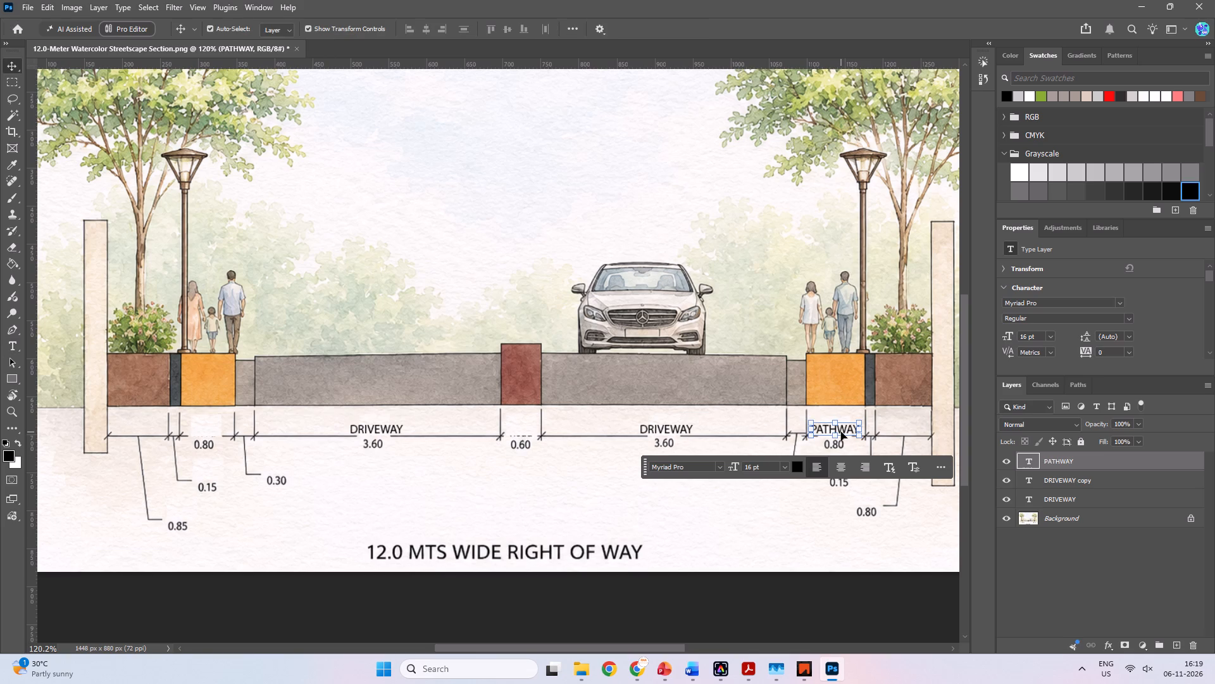
# Duplicate the PATHWAY label above the left footpath's 0.80 dimension, level with the other labels.
pyautogui.keyDown('alt'); pyautogui.moveTo(841, 432); pyautogui.dragTo(211, 433); pyautogui.keyUp('alt')
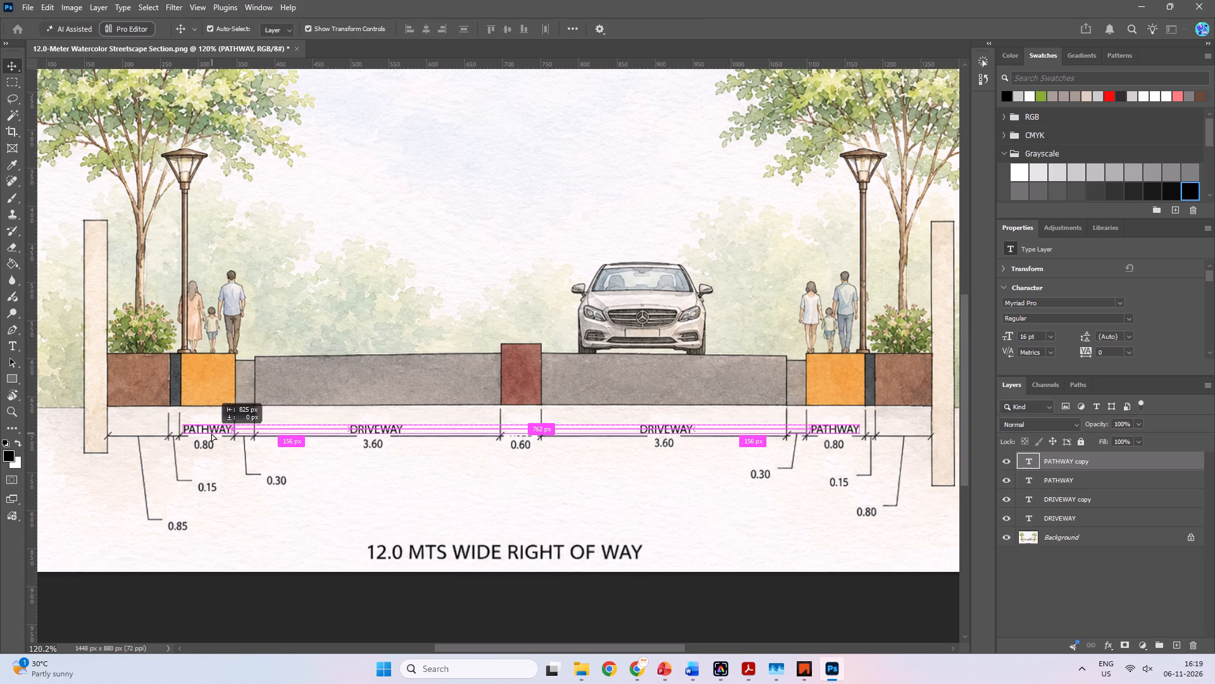
pyautogui.keyDown('alt'); pyautogui.moveTo(211, 433); pyautogui.dragTo(209, 433); pyautogui.keyUp('alt')
pyautogui.click(310, 493)
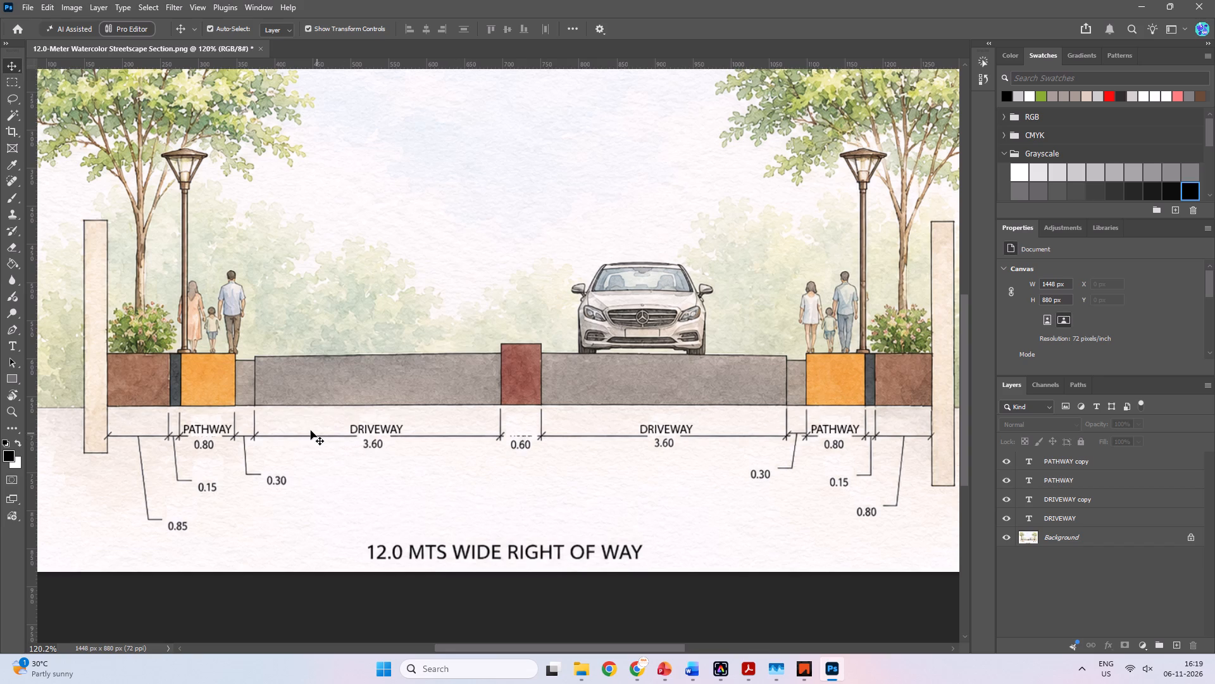
# Unlock the Background layer so the street section artwork can be edited.
pyautogui.keyDown('alt'); pyautogui.scroll(9, 926, 353); pyautogui.keyUp('alt')
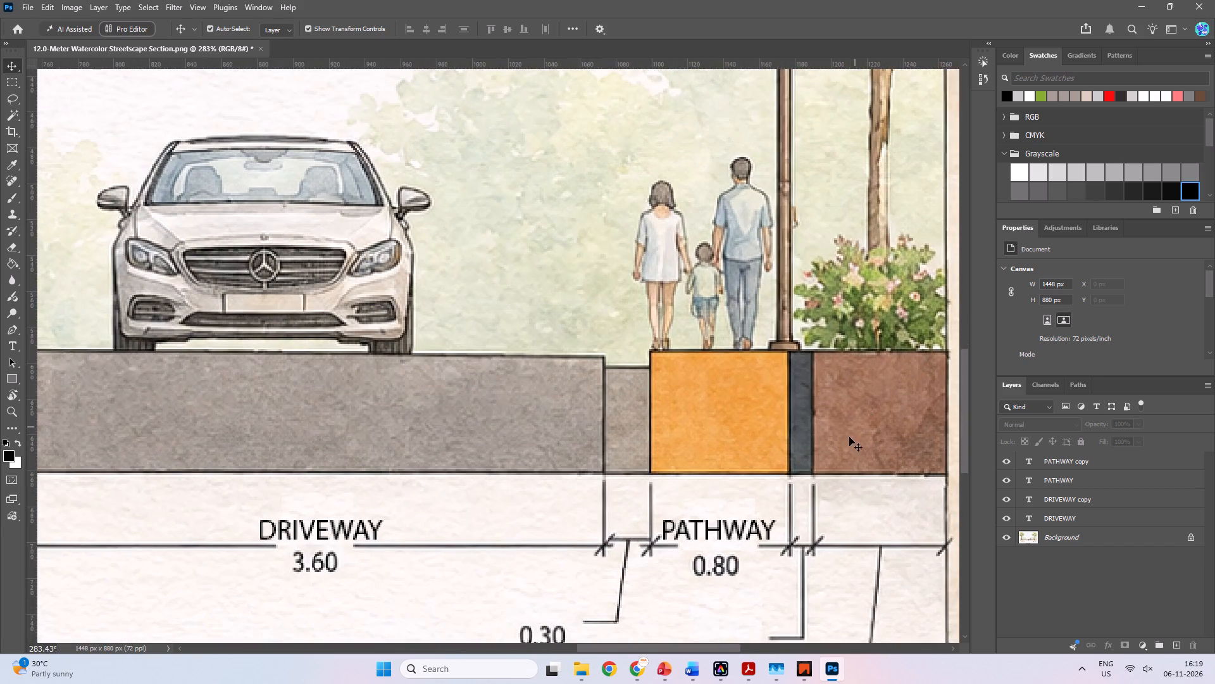
pyautogui.press('space')
pyautogui.press('space')
pyautogui.press('space')
pyautogui.press('space')
pyautogui.press('space')
pyautogui.press('space')
pyautogui.press('space')
pyautogui.press('space')
pyautogui.press('space')
pyautogui.press('space')
pyautogui.press('space')
pyautogui.press('space')
pyautogui.press('space')
pyautogui.press('space')
pyautogui.moveTo(799, 441); pyautogui.dragTo(572, 496)
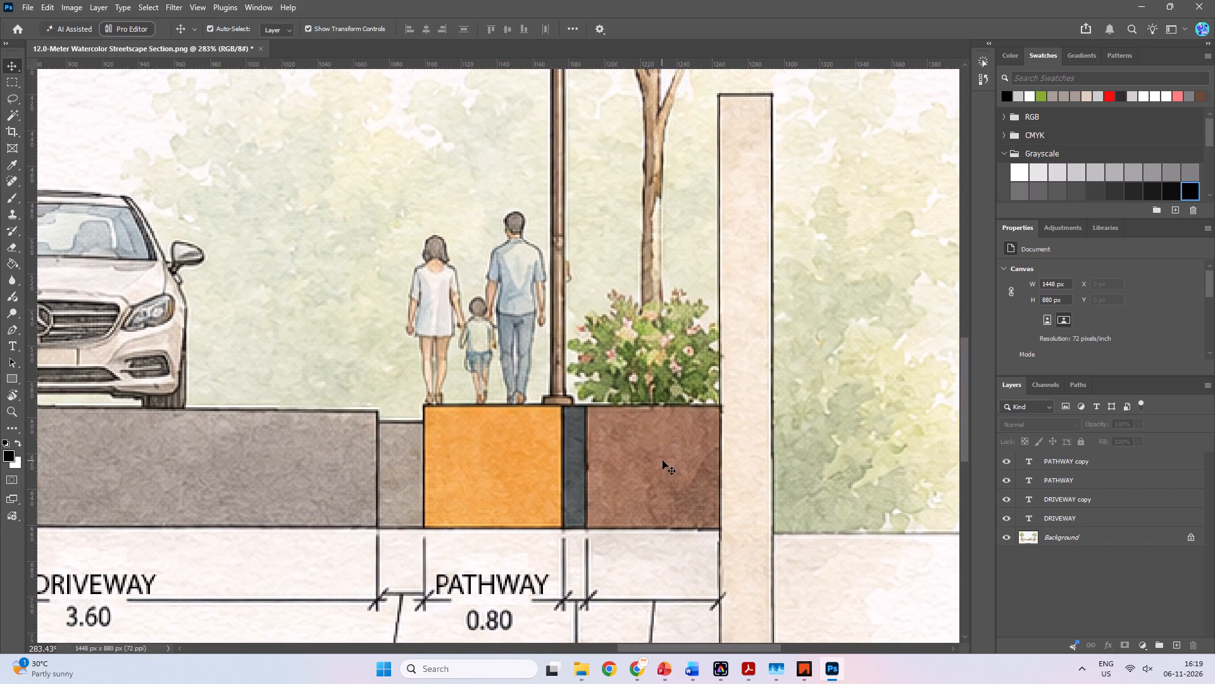
pyautogui.press('m')
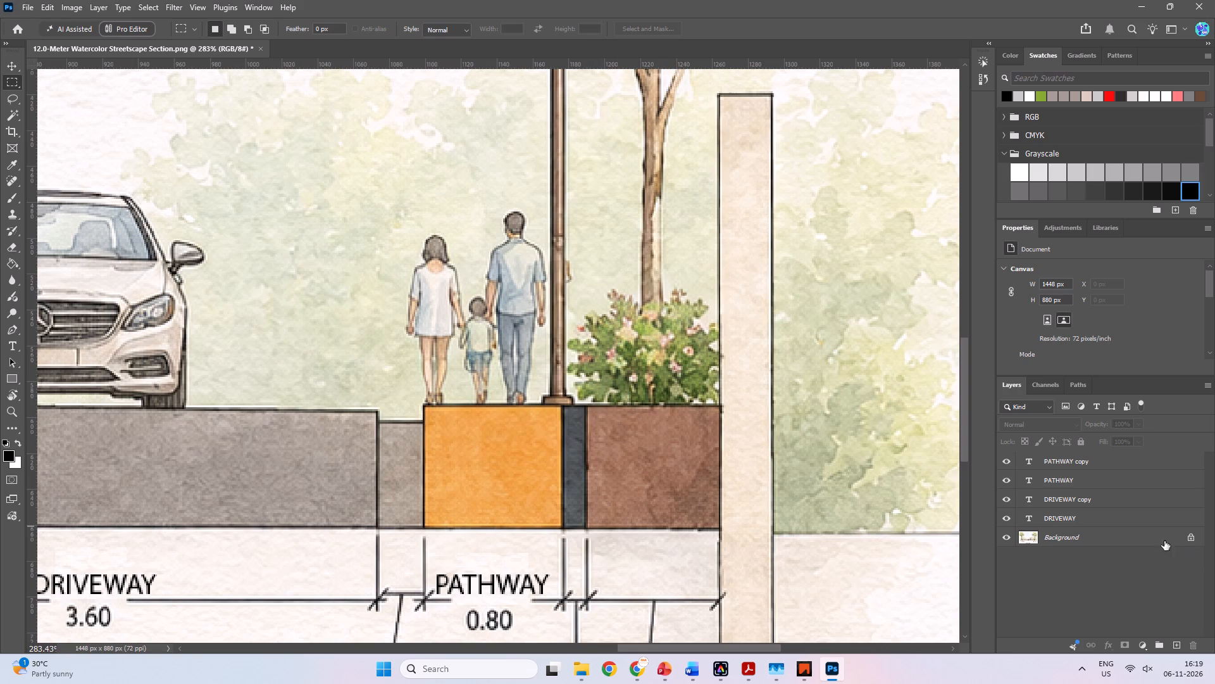
pyautogui.click(1193, 536)
# Paint a thin strip over the top of the right planter's brown block using cream sampled from the boundary wall.
pyautogui.press('b')
pyautogui.keyDown('alt'); pyautogui.scroll(2, 651, 421); pyautogui.keyUp('alt')
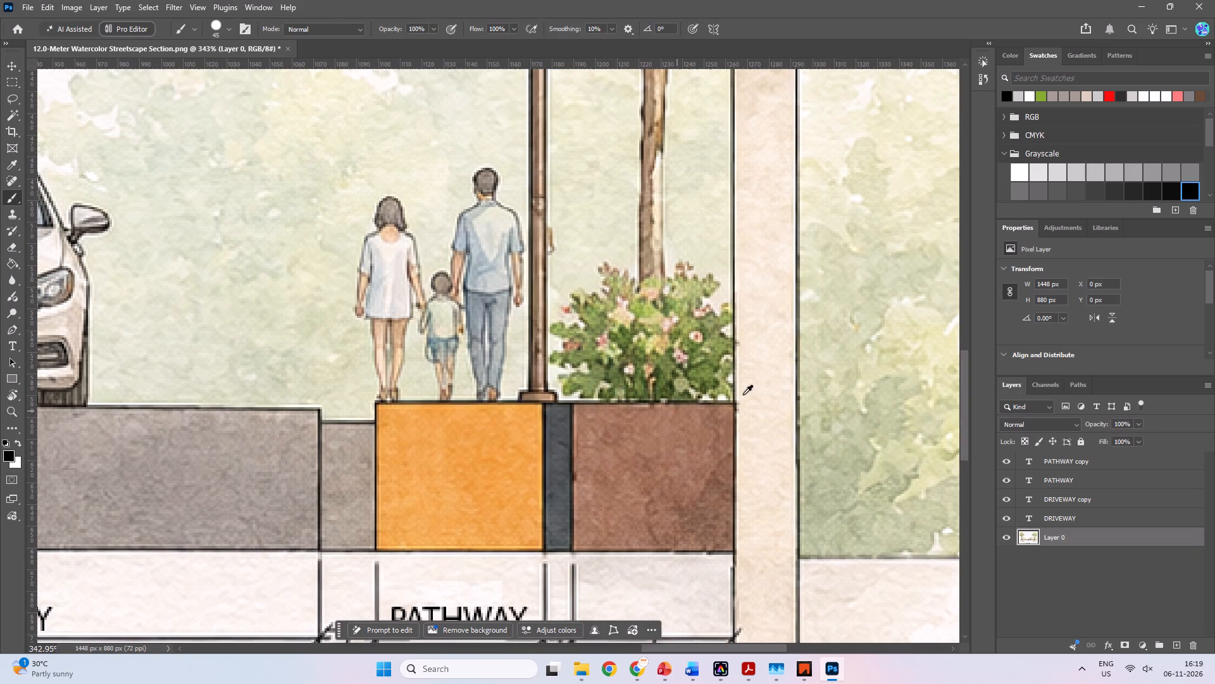
pyautogui.keyDown('alt'); pyautogui.click(763, 381); pyautogui.keyUp('alt')
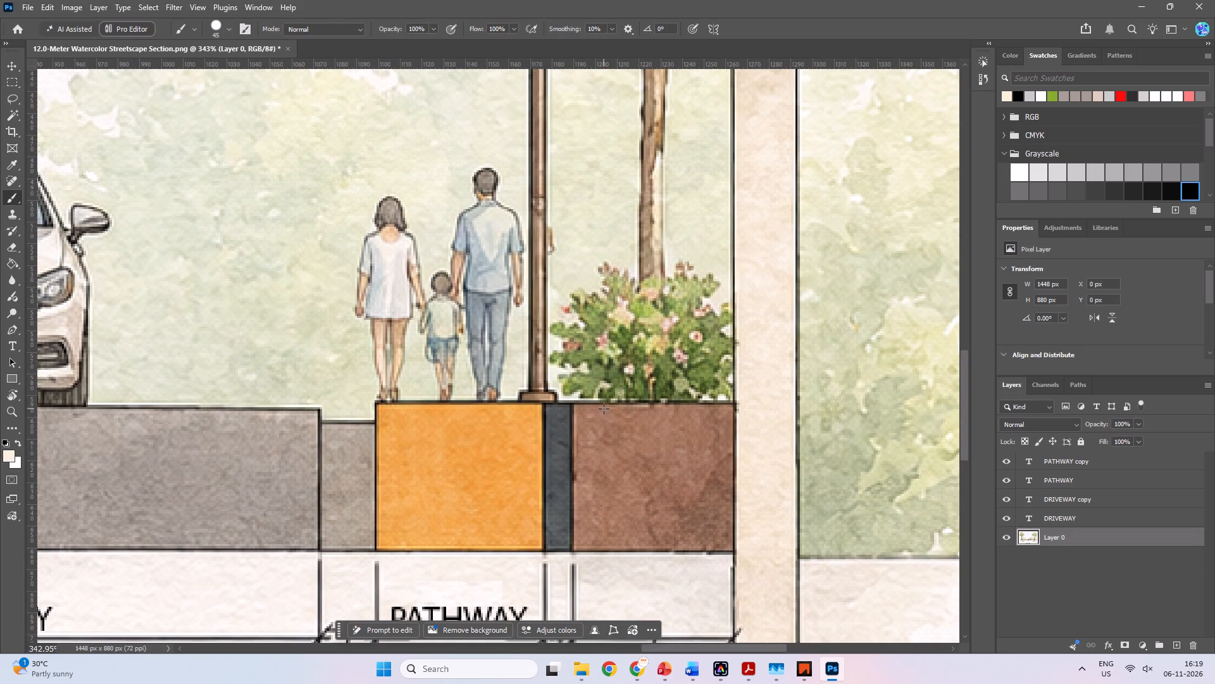
pyautogui.write('[[')
pyautogui.press('[')
pyautogui.press('[')
pyautogui.press('[')
pyautogui.press('[')
pyautogui.press('[')
pyautogui.press('[')
pyautogui.press('[')
pyautogui.press('[')
pyautogui.press('[')
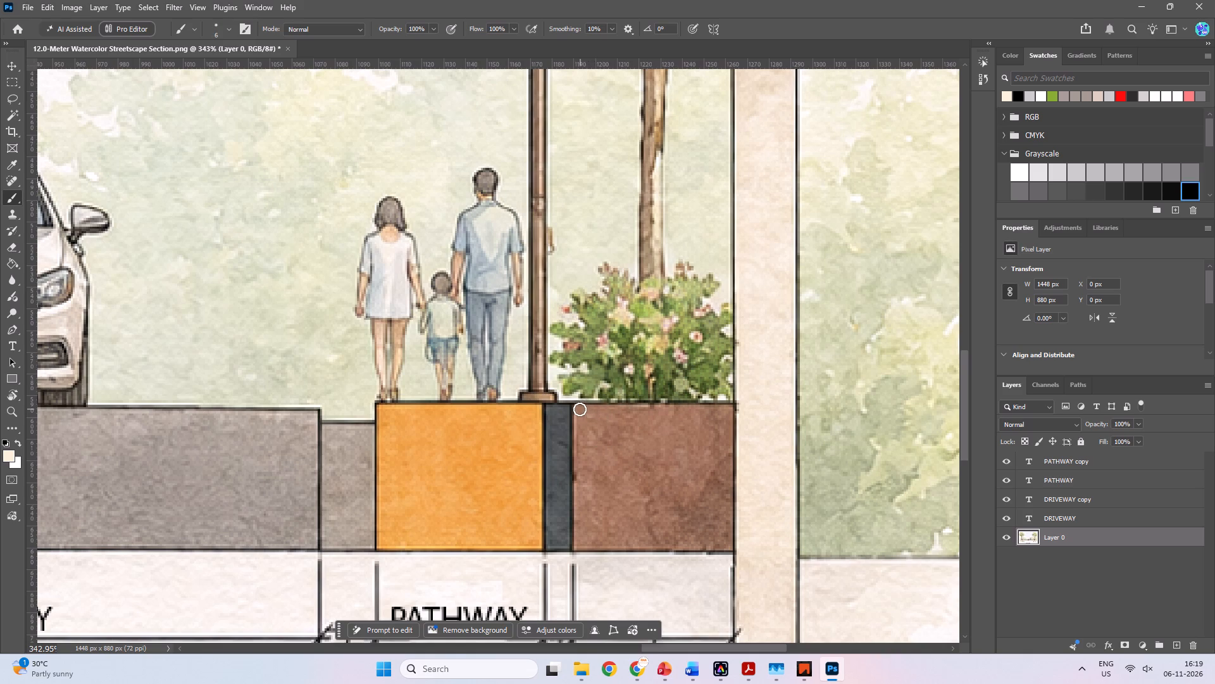
pyautogui.click(578, 408)
pyautogui.keyDown('shift'); pyautogui.click(726, 408); pyautogui.keyUp('shift')
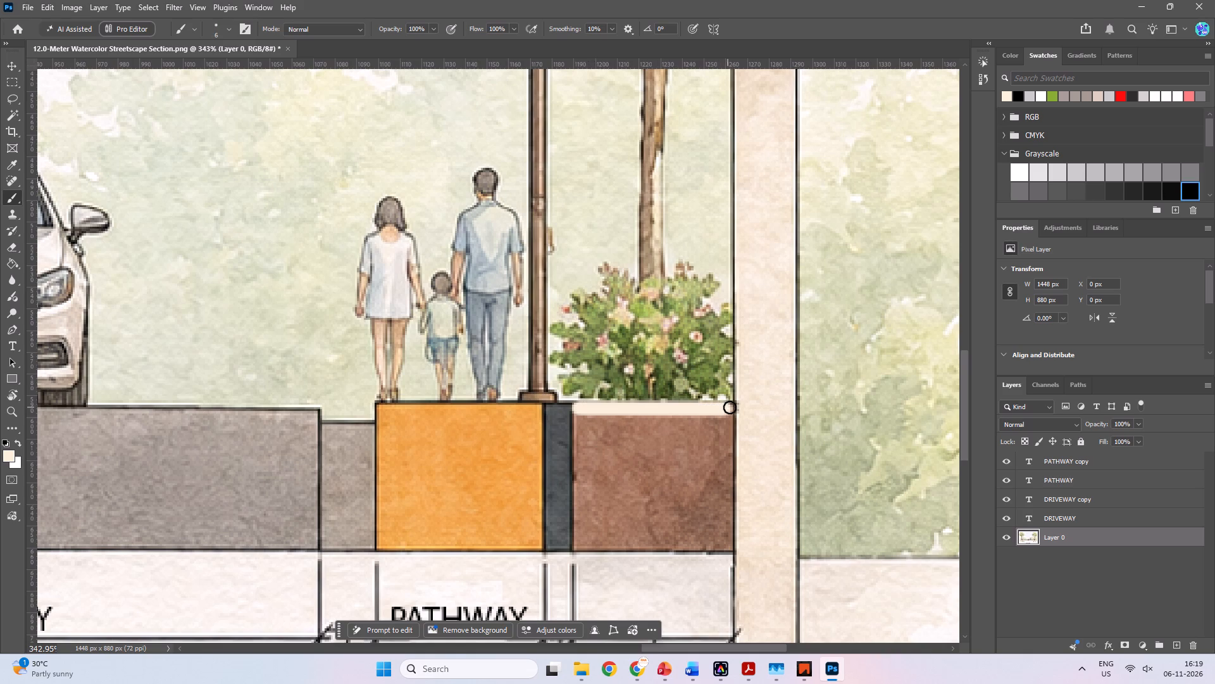
pyautogui.click(582, 405)
pyautogui.click(580, 405)
pyautogui.press('b')
# Sample the dark outline colour and brush fine straight lines along the sides and lower edge of the right planter's cream strip.
pyautogui.keyDown('alt'); pyautogui.click(544, 425); pyautogui.keyUp('alt')
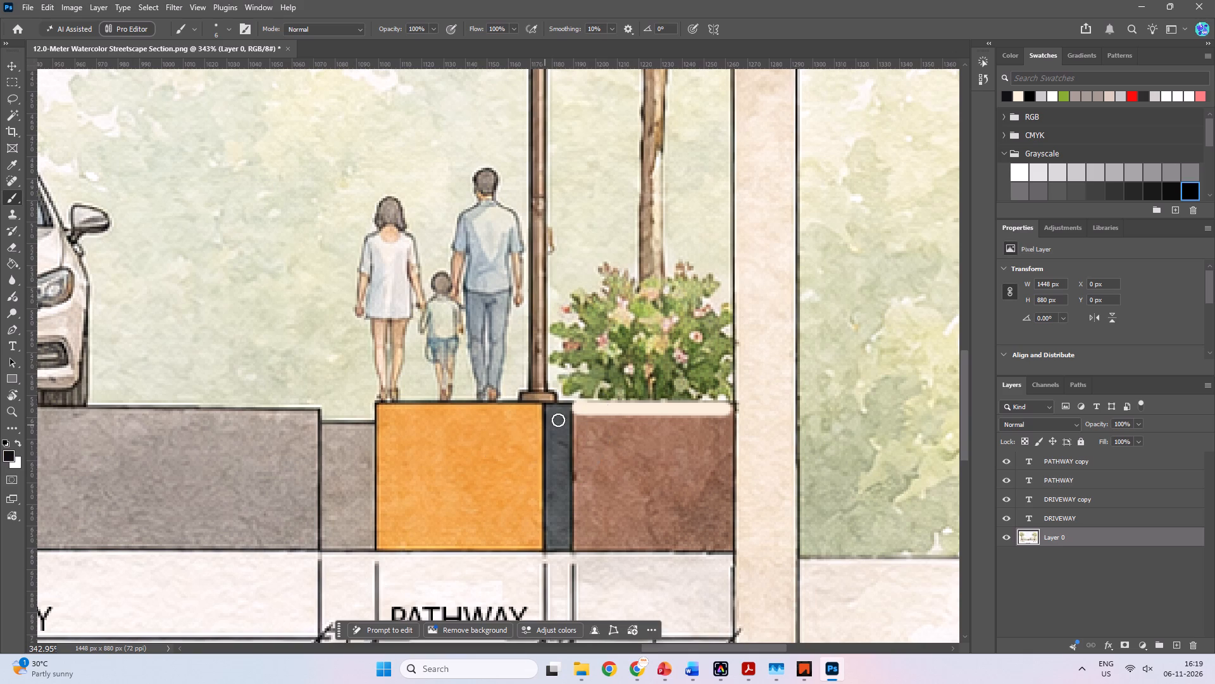
pyautogui.write('[[')
pyautogui.press('[')
pyautogui.press('[')
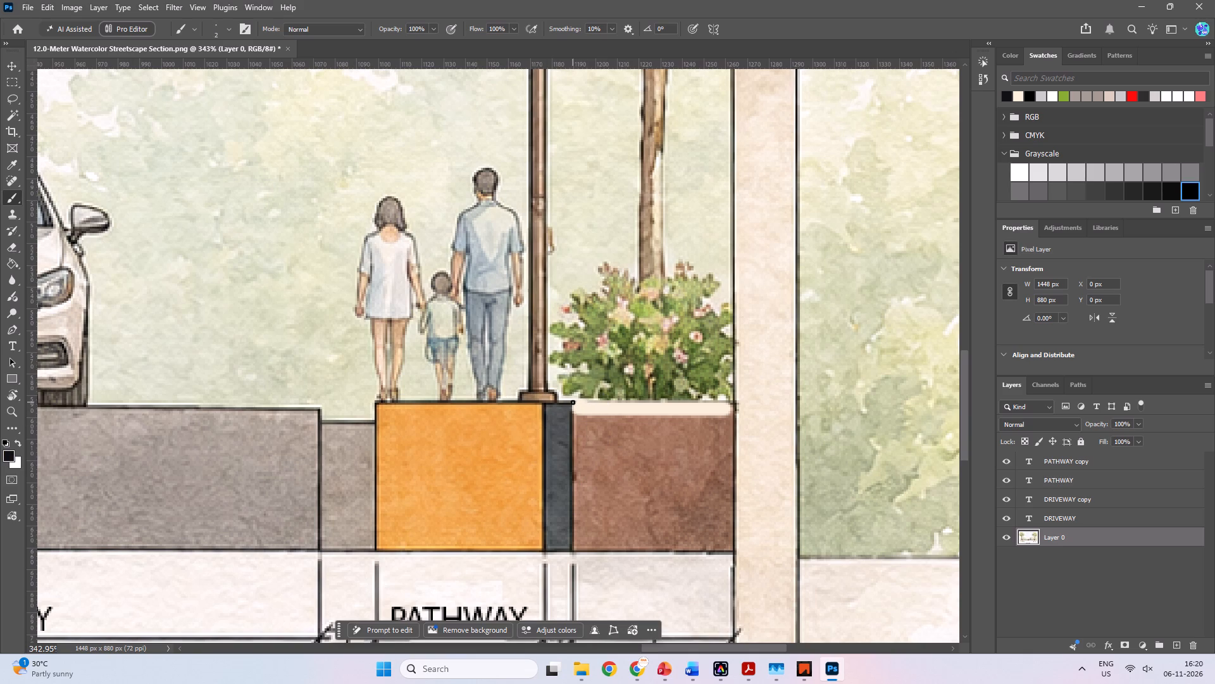
pyautogui.click(573, 402)
pyautogui.keyDown('shift'); pyautogui.click(573, 412); pyautogui.keyUp('shift')
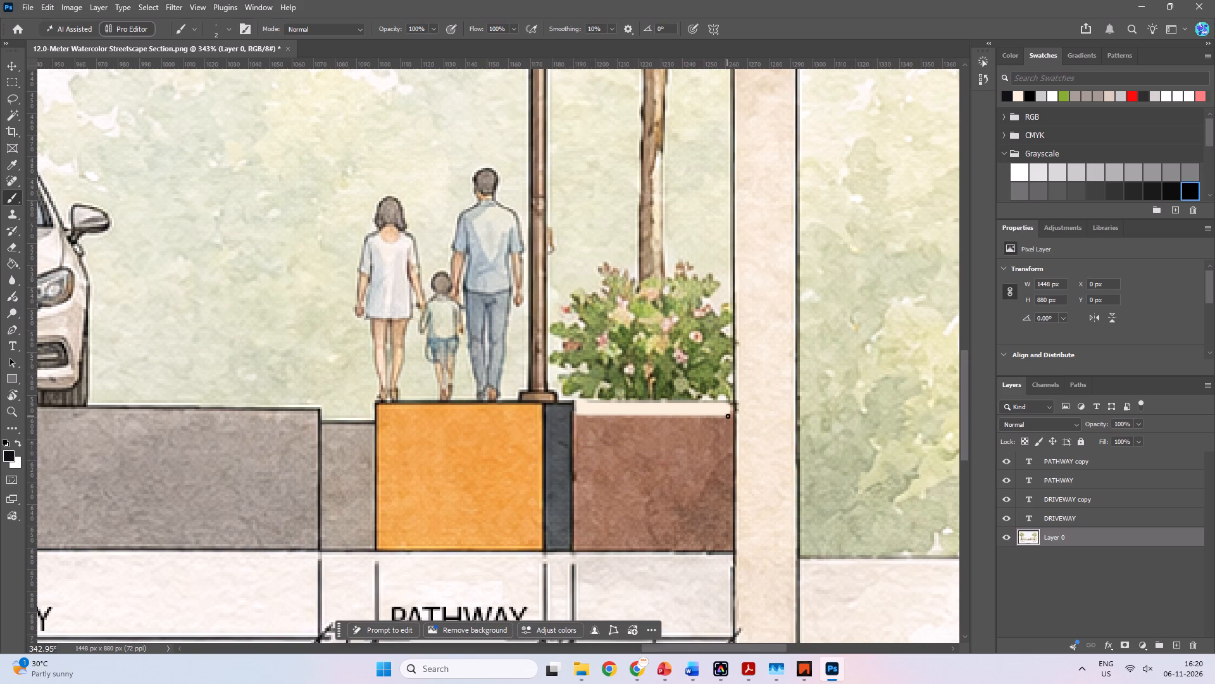
pyautogui.keyDown('shift'); pyautogui.click(733, 414); pyautogui.keyUp('shift')
pyautogui.keyDown('shift'); pyautogui.click(735, 402); pyautogui.keyUp('shift')
# Draw a thin dark horizontal line across the left planter's brown block, slightly below its top edge.
pyautogui.keyDown('alt'); pyautogui.scroll(-8, 690, 429); pyautogui.keyUp('alt')
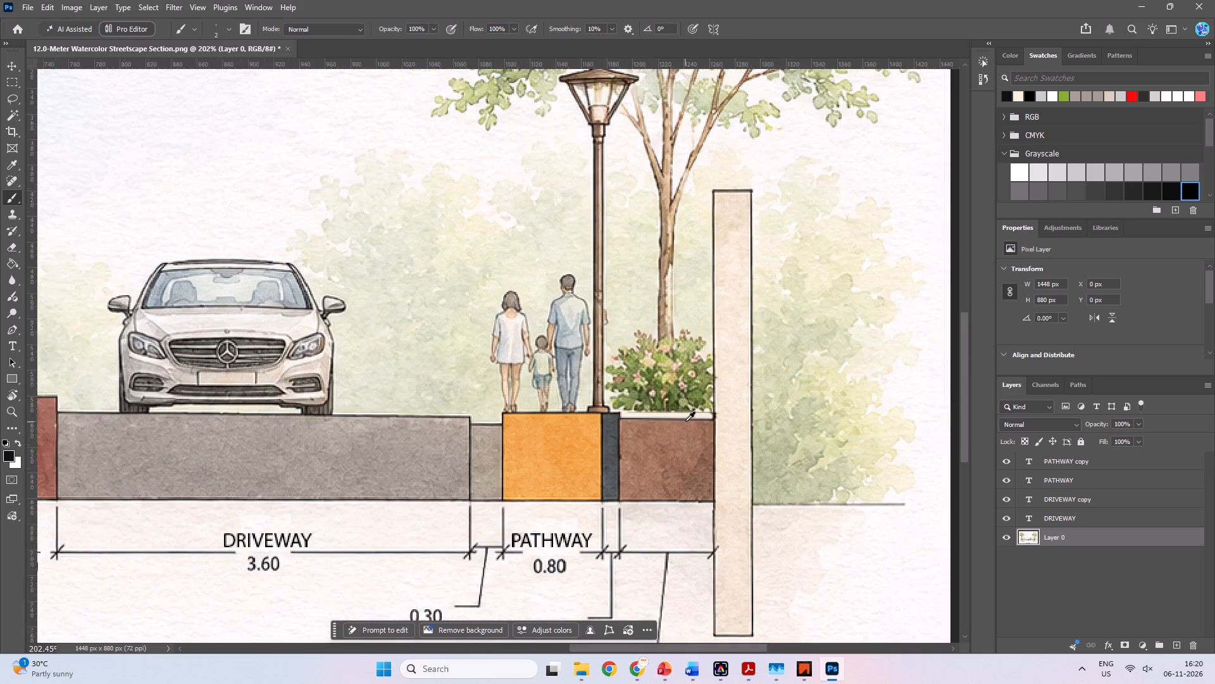
pyautogui.keyDown('alt'); pyautogui.scroll(-3, 685, 421); pyautogui.keyUp('alt')
pyautogui.press('space')
pyautogui.press('space')
pyautogui.press('space')
pyautogui.press('space')
pyautogui.moveTo(642, 440); pyautogui.dragTo(759, 411)
pyautogui.keyDown('alt'); pyautogui.scroll(-6, 641, 421); pyautogui.keyUp('alt')
pyautogui.press('space')
pyautogui.press('space')
pyautogui.press('space')
pyautogui.press('space')
pyautogui.press('space')
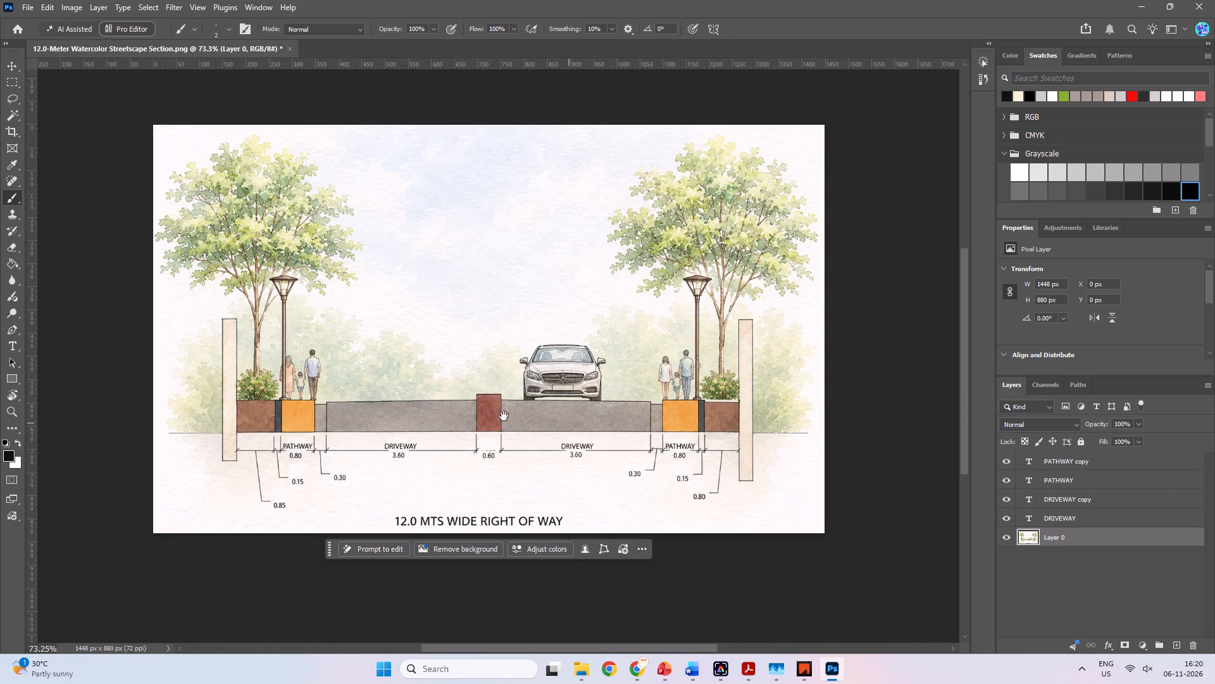
pyautogui.moveTo(498, 415); pyautogui.dragTo(733, 408)
pyautogui.keyDown('alt'); pyautogui.scroll(20, 508, 396); pyautogui.keyUp('alt')
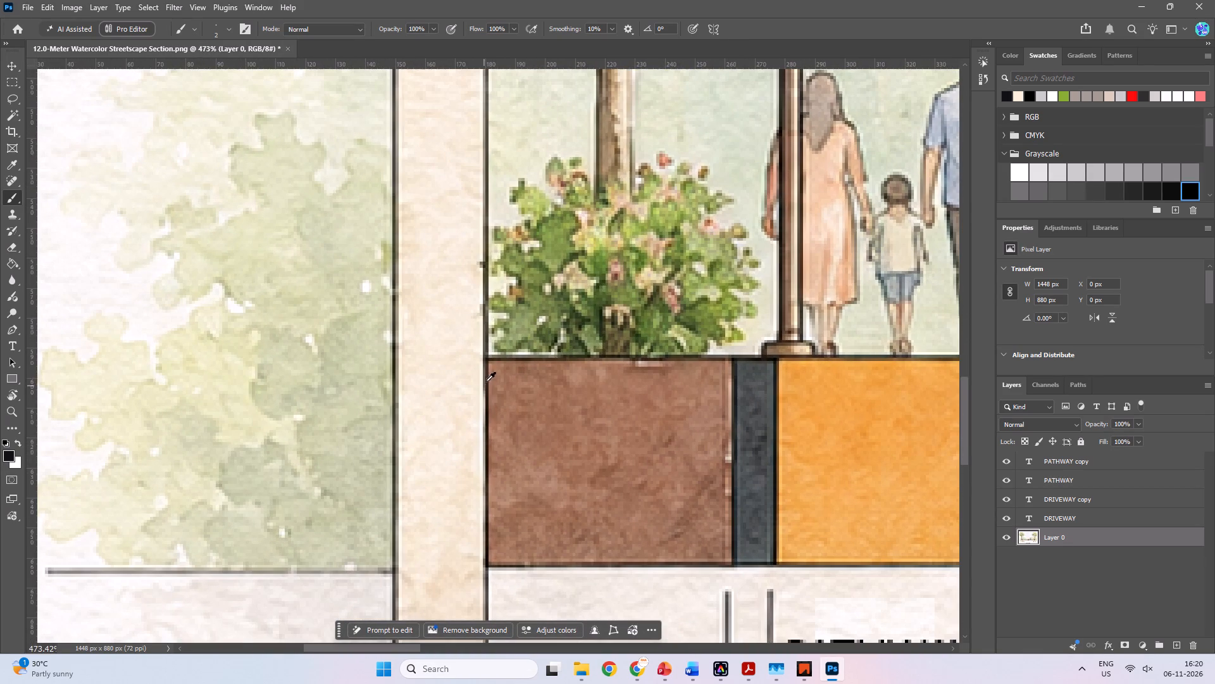
pyautogui.click(487, 376)
pyautogui.keyDown('shift'); pyautogui.click(734, 379); pyautogui.keyUp('shift')
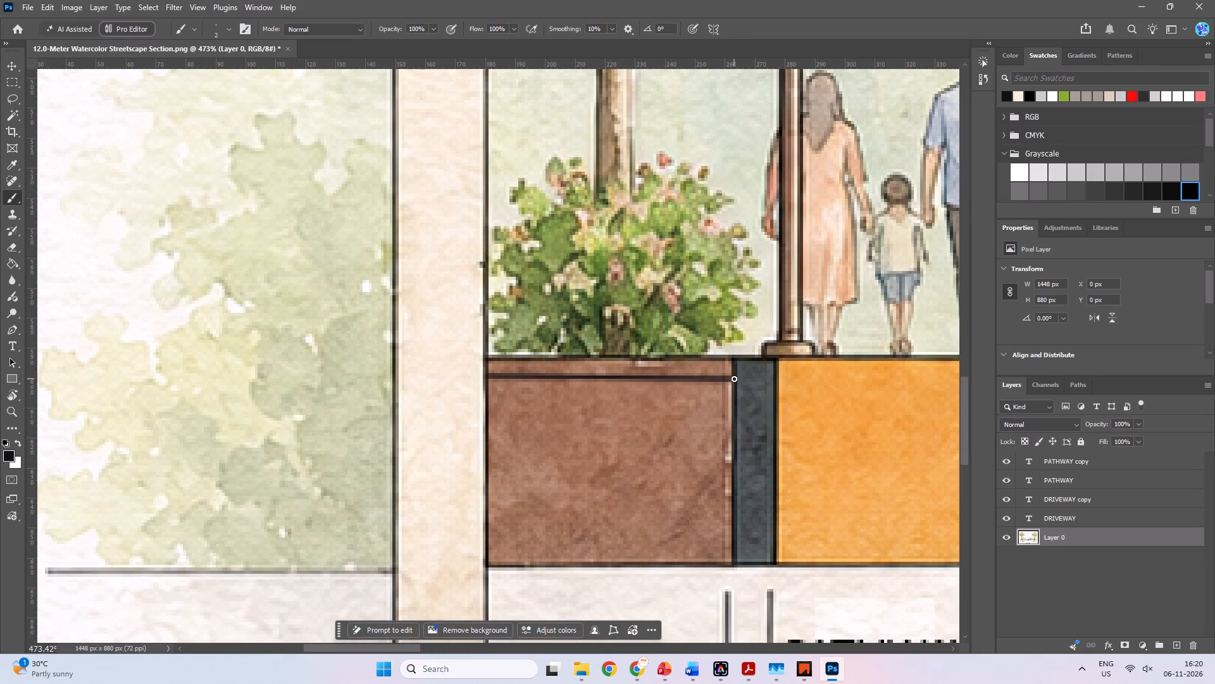
pyautogui.keyDown('shift'); pyautogui.click(733, 360); pyautogui.keyUp('shift')
pyautogui.press('b')
# Paint out the old top edge and brown strip above the left planter's new line using the sampled pale background colour.
pyautogui.keyDown('alt'); pyautogui.click(766, 327); pyautogui.keyUp('alt')
pyautogui.write(']]')
pyautogui.press(']')
pyautogui.press('[')
pyautogui.click(727, 359)
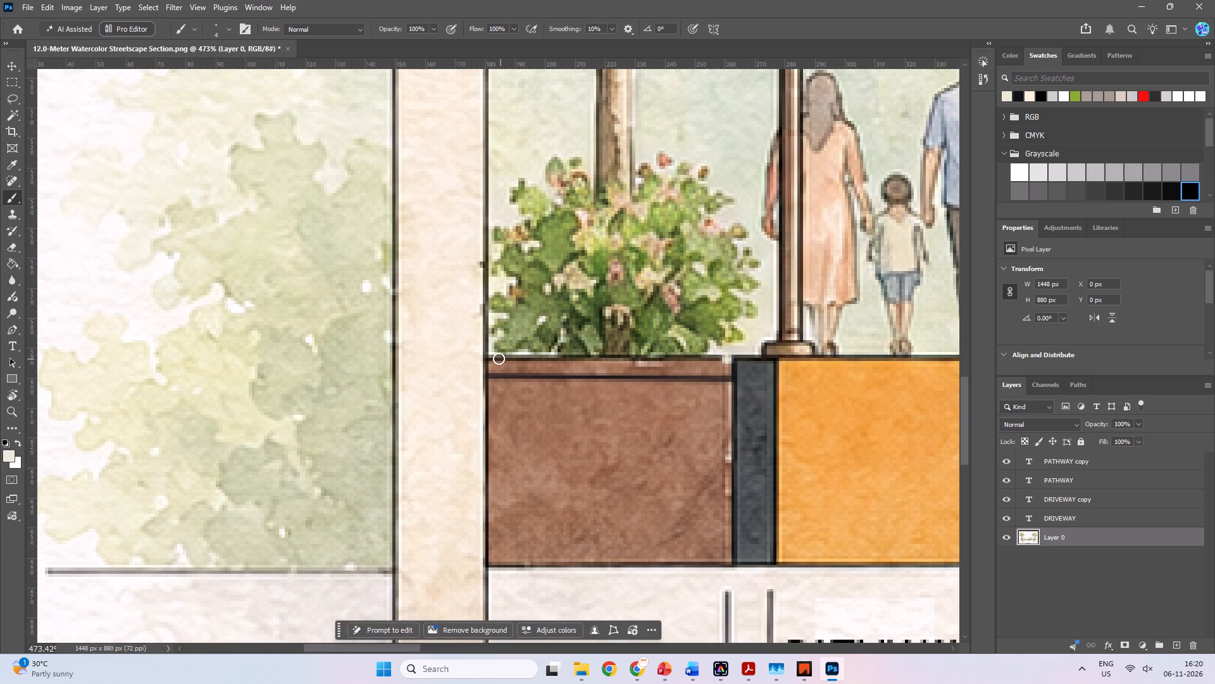
pyautogui.keyDown('shift'); pyautogui.click(494, 357); pyautogui.keyUp('shift')
pyautogui.keyDown('shift'); pyautogui.click(492, 358); pyautogui.keyUp('shift')
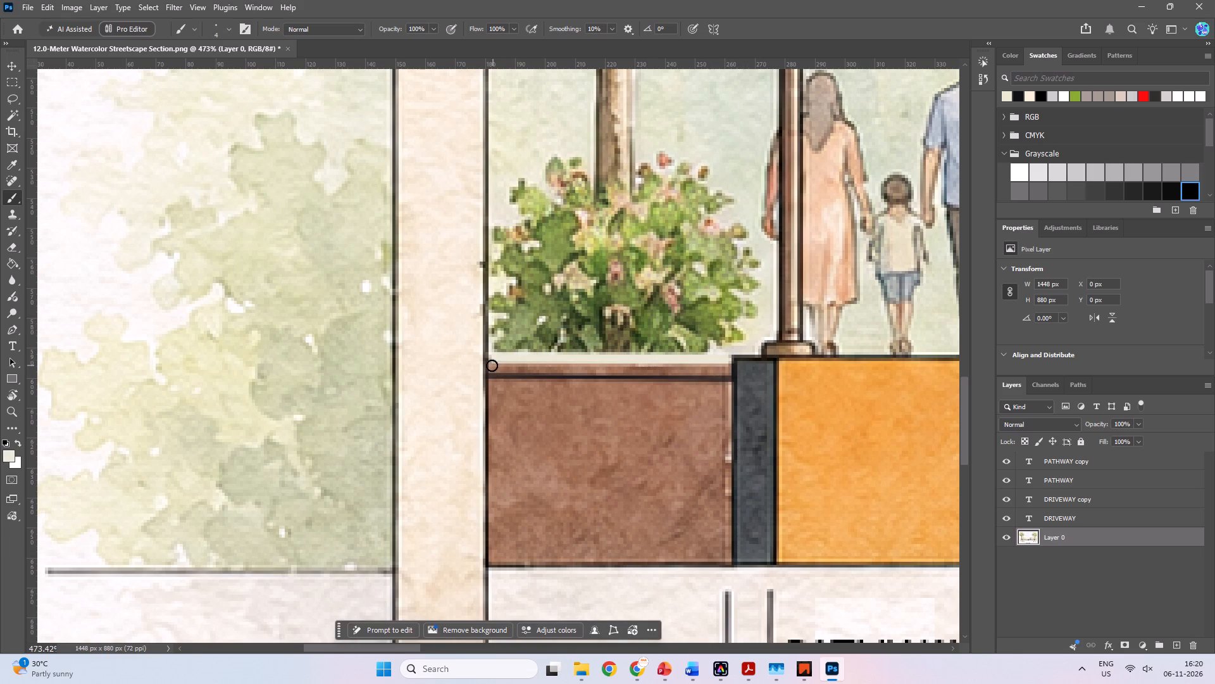
pyautogui.keyDown('shift'); pyautogui.click(492, 365); pyautogui.keyUp('shift')
pyautogui.keyDown('shift'); pyautogui.doubleClick(721, 368); pyautogui.keyUp('shift')
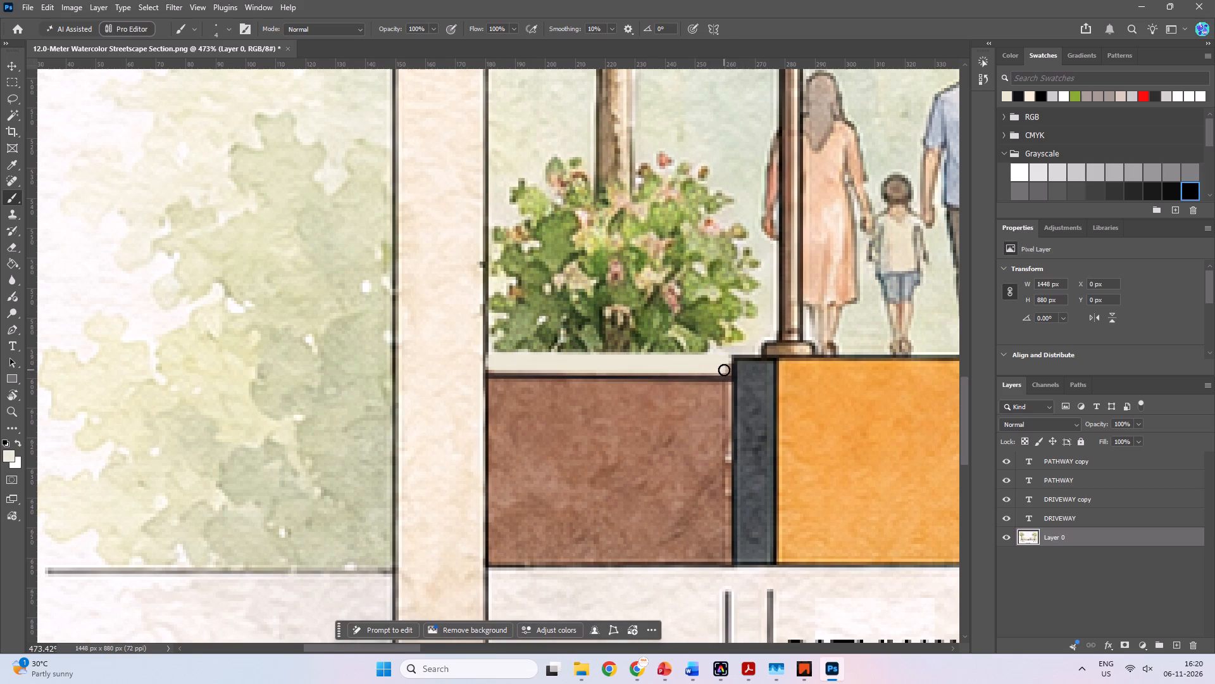
pyautogui.keyDown('shift'); pyautogui.click(724, 370); pyautogui.keyUp('shift')
# Copy the bottom strip of the left planter's shrub about 7 px lower so the foliage meets the lowered brown block.
pyautogui.press('m')
pyautogui.moveTo(512, 324); pyautogui.dragTo(682, 353)
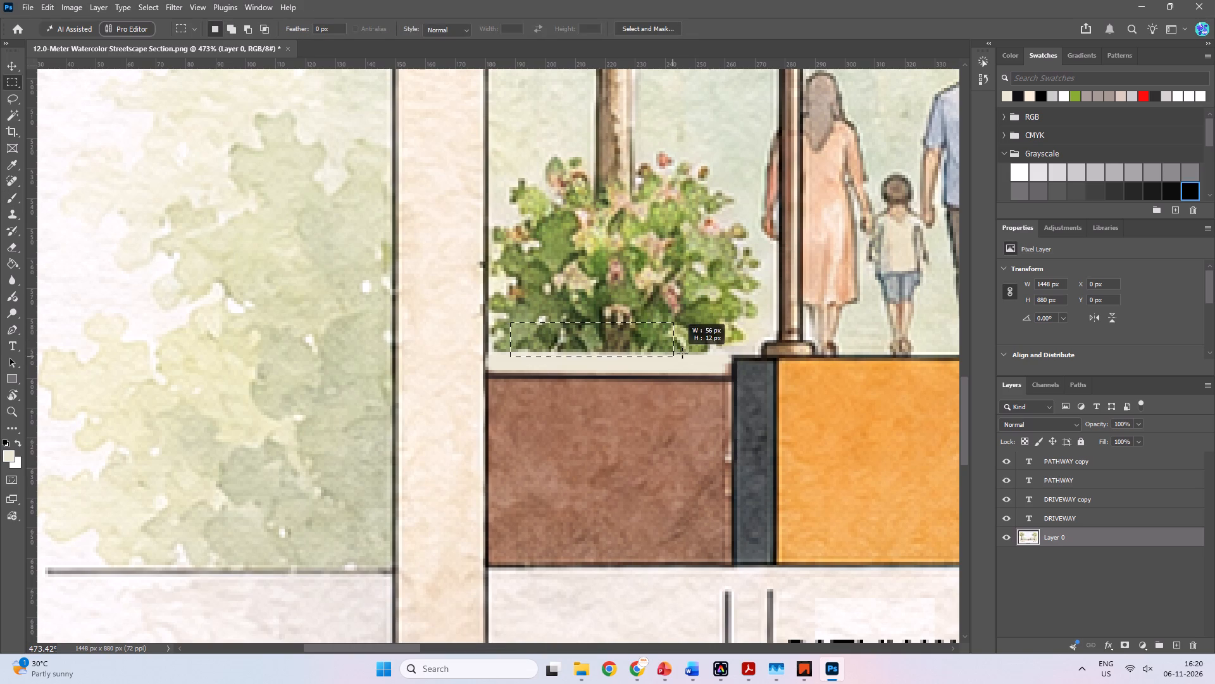
pyautogui.moveTo(682, 353); pyautogui.dragTo(710, 352)
pyautogui.press('v')
pyautogui.keyDown('alt'); pyautogui.moveTo(663, 340); pyautogui.dragTo(663, 358); pyautogui.keyUp('alt')
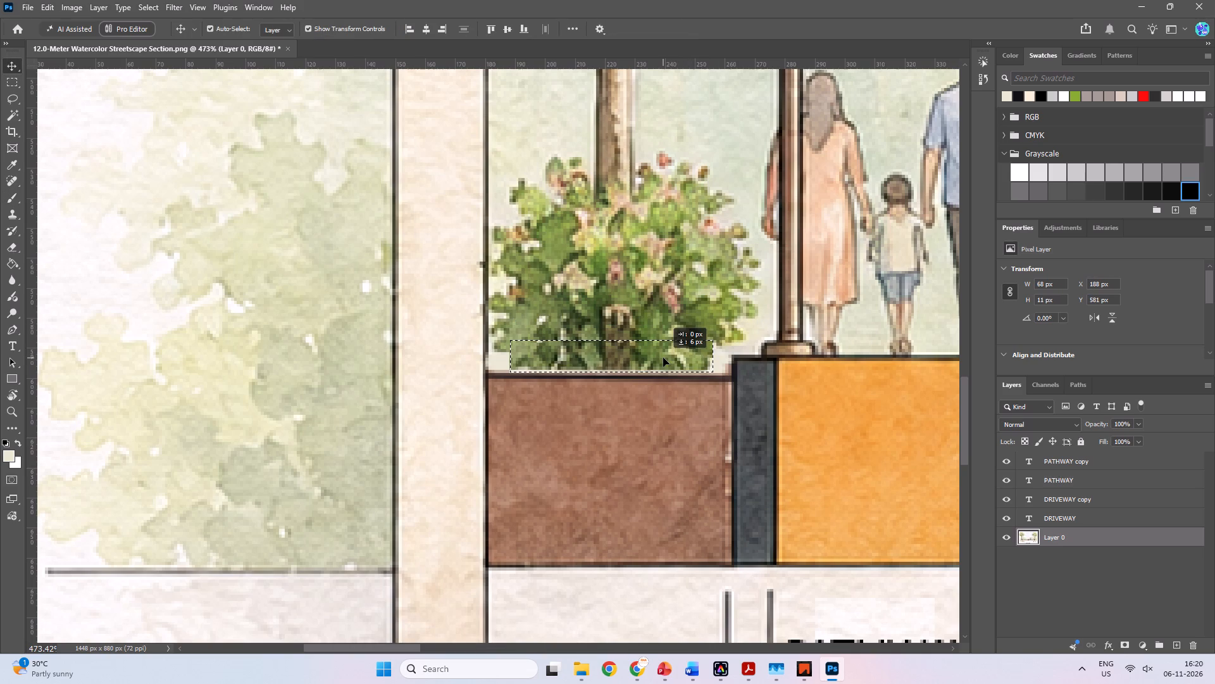
pyautogui.keyDown('alt'); pyautogui.moveTo(663, 358); pyautogui.dragTo(663, 360); pyautogui.keyUp('alt')
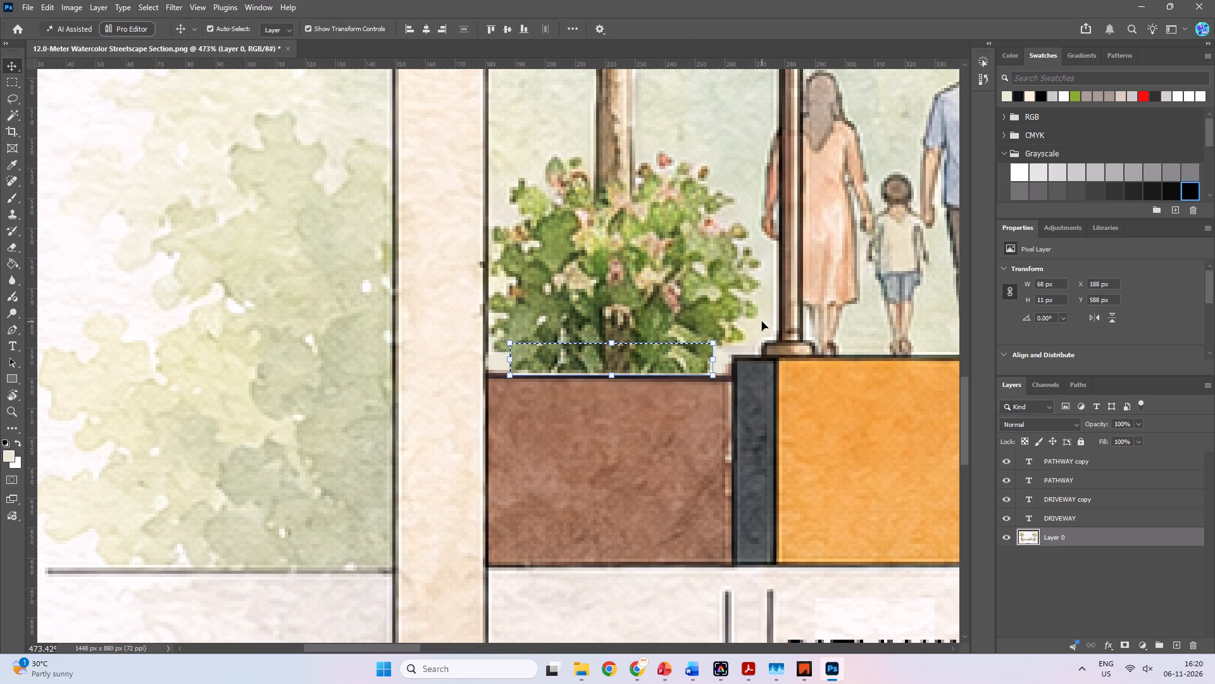
pyautogui.click(762, 322)
pyautogui.press('m')
pyautogui.click(763, 327)
# Copy the bottom strip of the right planter's shrub slightly lower so the foliage reaches towards the lowered brown block.
pyautogui.keyDown('alt'); pyautogui.scroll(-11, 675, 334); pyautogui.keyUp('alt')
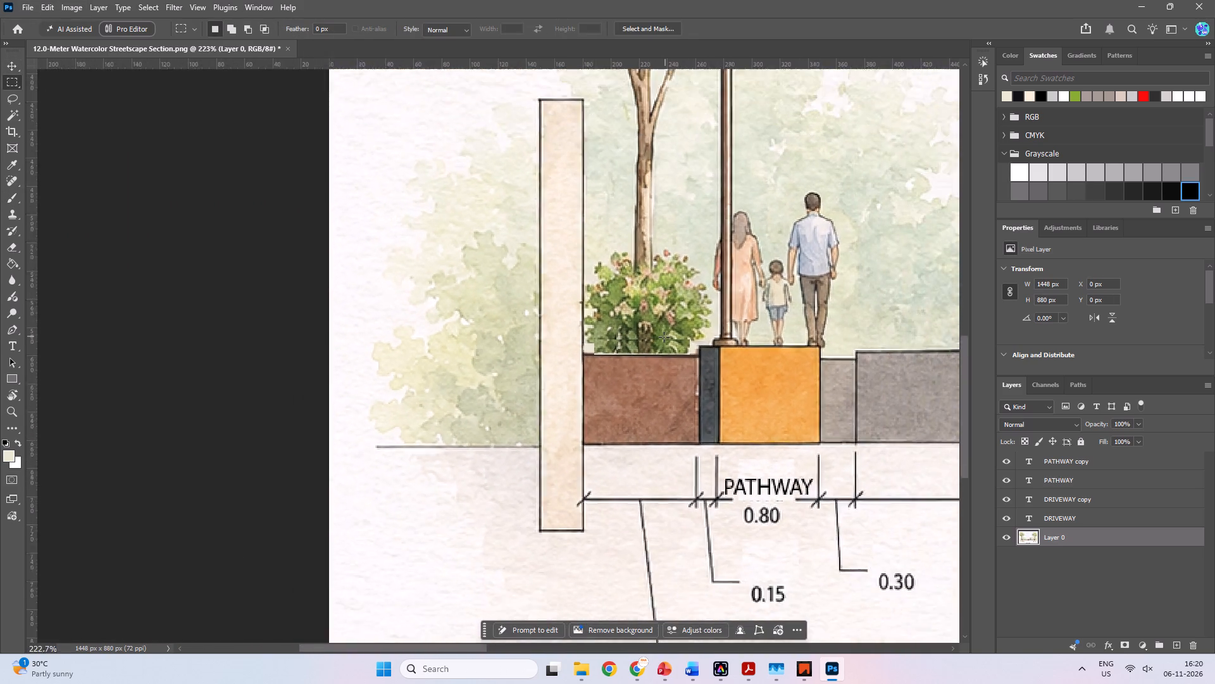
pyautogui.press('space')
pyautogui.press('space')
pyautogui.press('space')
pyautogui.press('space')
pyautogui.press('space')
pyautogui.press('space')
pyautogui.press('space')
pyautogui.press('space')
pyautogui.press('space')
pyautogui.press('space')
pyautogui.press('space')
pyautogui.press('space')
pyautogui.press('space')
pyautogui.press('space')
pyautogui.press('space')
pyautogui.press('space')
pyautogui.moveTo(827, 336); pyautogui.dragTo(351, 351)
pyautogui.moveTo(618, 391); pyautogui.dragTo(607, 394)
pyautogui.keyDown('alt'); pyautogui.scroll(12, 580, 372); pyautogui.keyUp('alt')
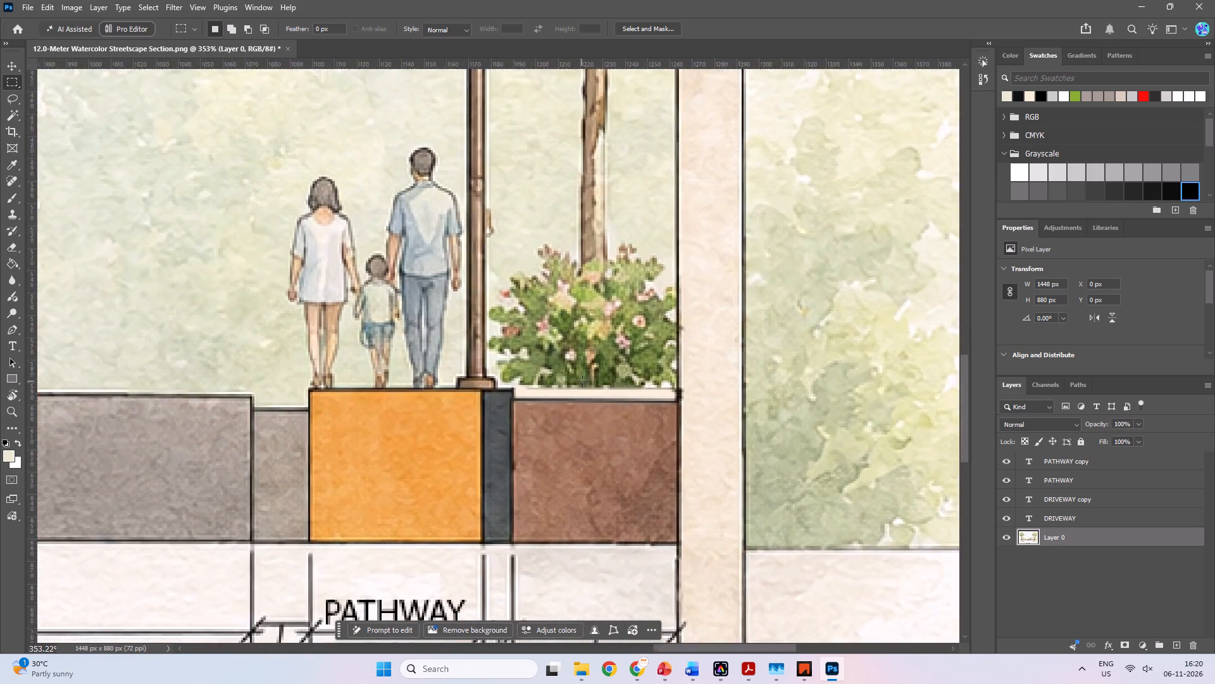
pyautogui.press('m')
pyautogui.moveTo(489, 355); pyautogui.dragTo(699, 395)
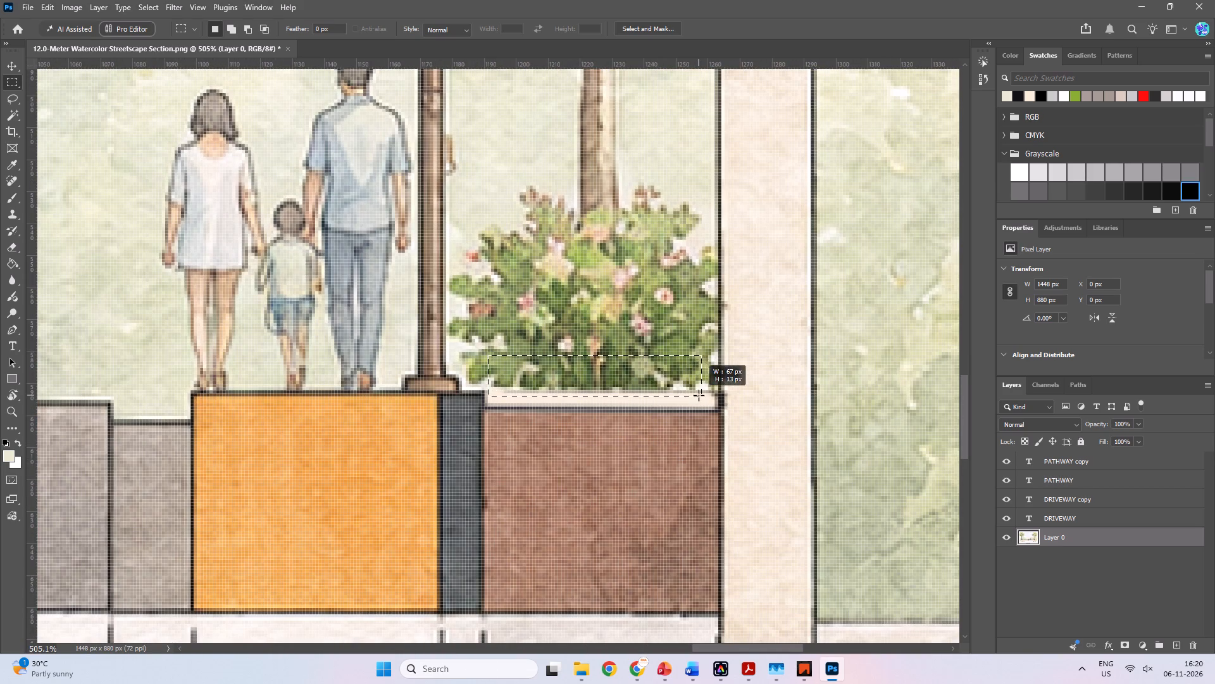
pyautogui.moveTo(699, 395); pyautogui.dragTo(707, 393)
pyautogui.press('v')
pyautogui.keyDown('alt'); pyautogui.moveTo(631, 374); pyautogui.dragTo(631, 389); pyautogui.keyUp('alt')
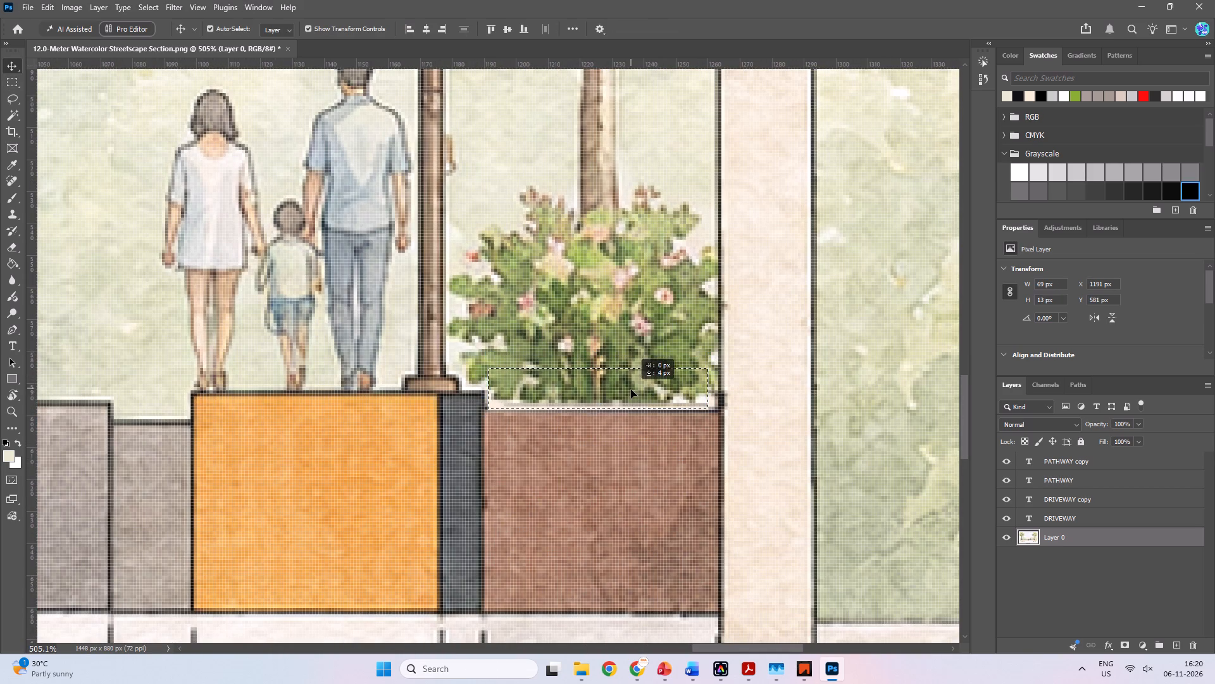
pyautogui.keyDown('alt'); pyautogui.moveTo(631, 389); pyautogui.dragTo(632, 383); pyautogui.keyUp('alt')
pyautogui.click(763, 374)
pyautogui.press('m')
pyautogui.click(763, 374)
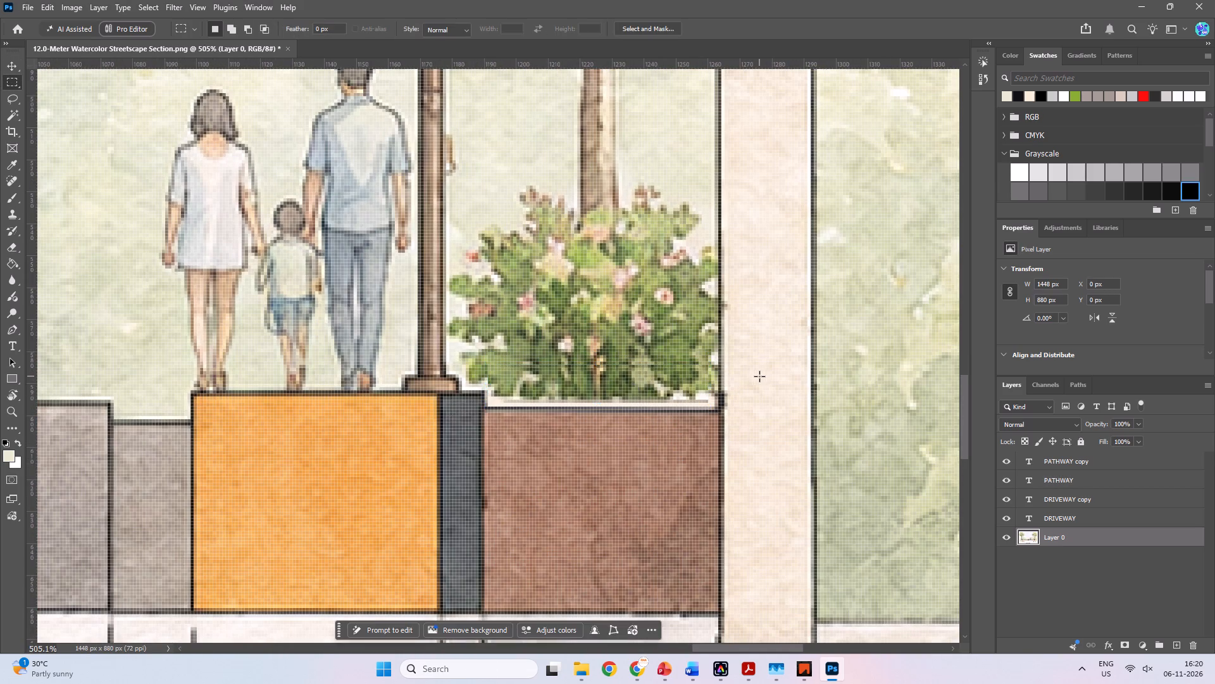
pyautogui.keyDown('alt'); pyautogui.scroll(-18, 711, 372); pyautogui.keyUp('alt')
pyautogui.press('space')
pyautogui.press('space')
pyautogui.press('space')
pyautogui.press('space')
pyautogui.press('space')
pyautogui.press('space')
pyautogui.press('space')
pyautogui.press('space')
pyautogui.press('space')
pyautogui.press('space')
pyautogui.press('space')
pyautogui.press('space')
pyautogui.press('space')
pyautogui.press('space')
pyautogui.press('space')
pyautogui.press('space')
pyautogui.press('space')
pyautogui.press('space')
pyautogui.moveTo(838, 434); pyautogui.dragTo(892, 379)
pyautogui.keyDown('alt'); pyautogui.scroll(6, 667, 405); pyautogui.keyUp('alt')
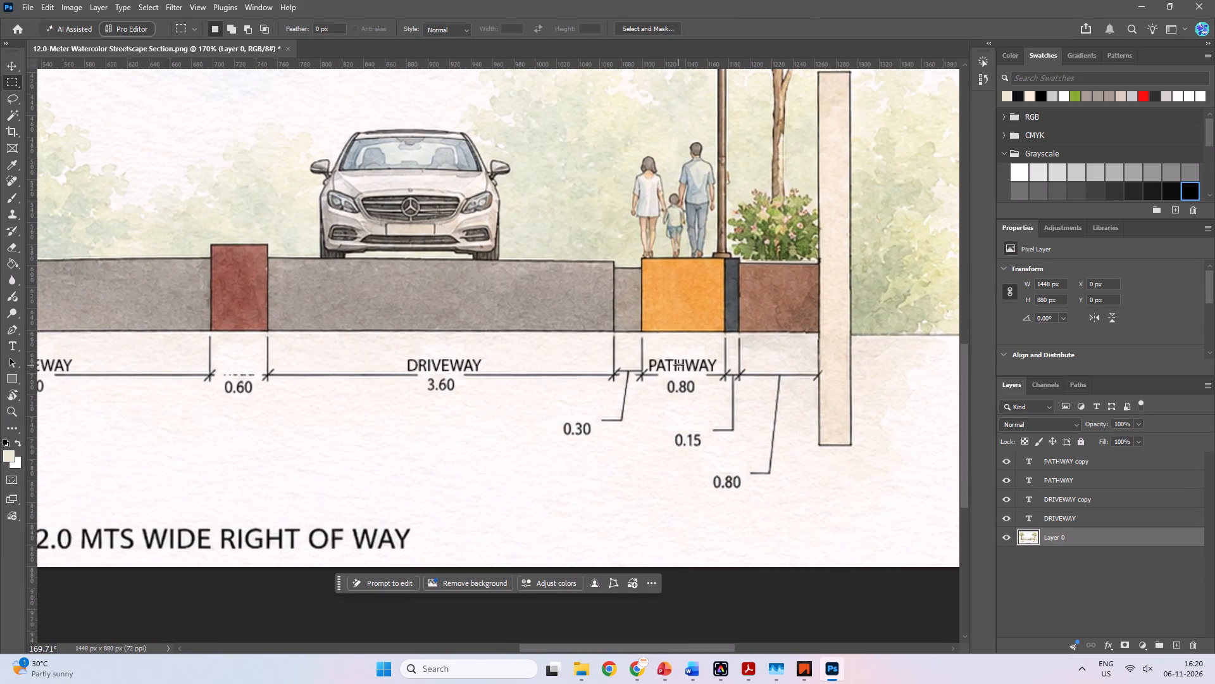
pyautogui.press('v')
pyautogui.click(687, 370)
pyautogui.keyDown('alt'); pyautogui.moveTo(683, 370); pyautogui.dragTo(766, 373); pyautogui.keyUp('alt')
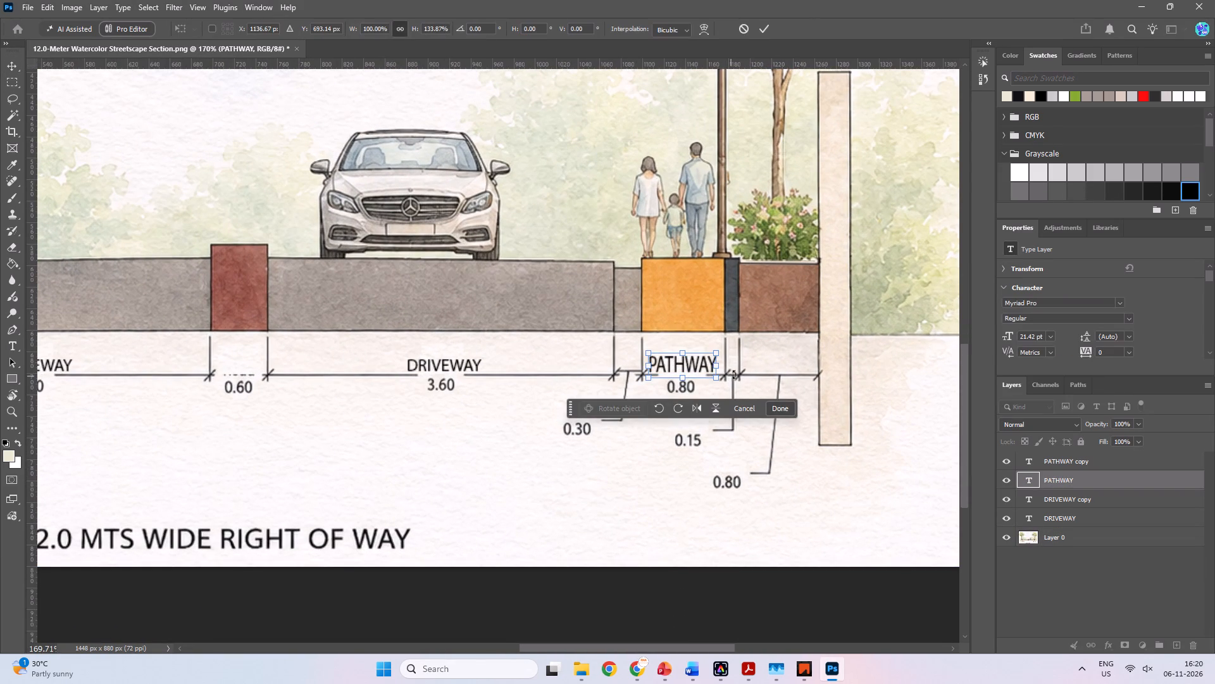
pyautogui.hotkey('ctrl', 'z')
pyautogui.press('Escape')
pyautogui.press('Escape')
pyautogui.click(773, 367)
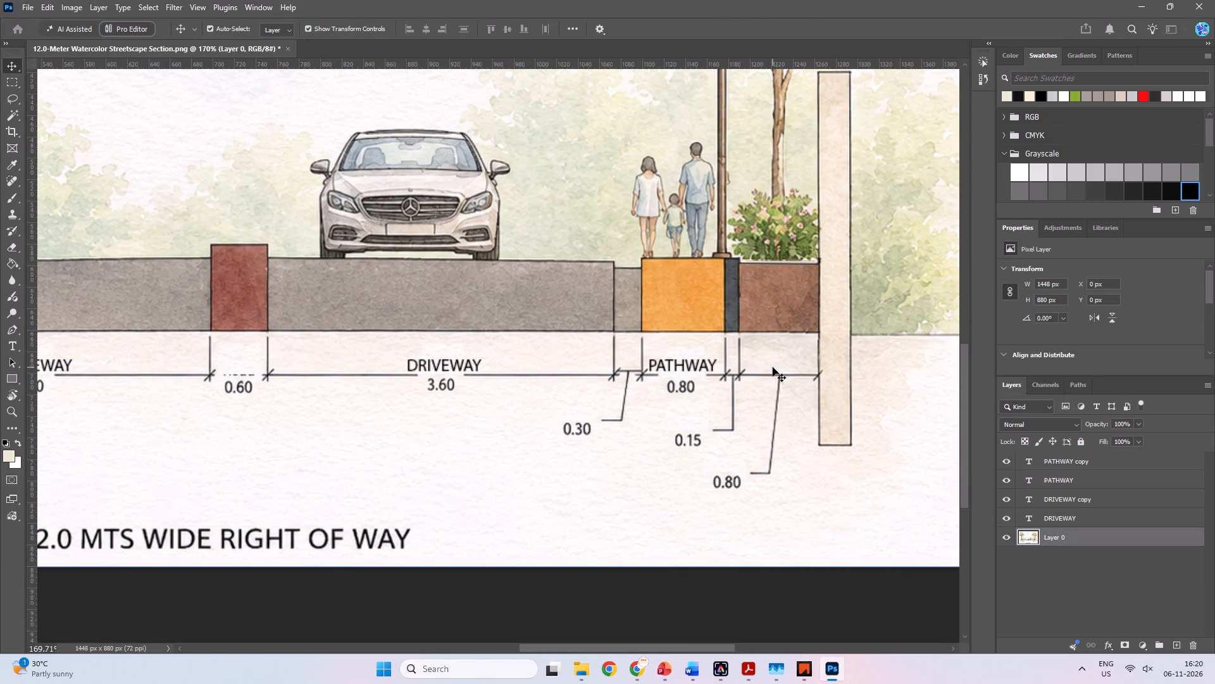
# Duplicate the right PATHWAY label and place the copy just above the right planter's 0.80 dimension.
pyautogui.click(679, 363)
pyautogui.keyDown('alt'); pyautogui.moveTo(682, 365); pyautogui.dragTo(778, 365); pyautogui.keyUp('alt')
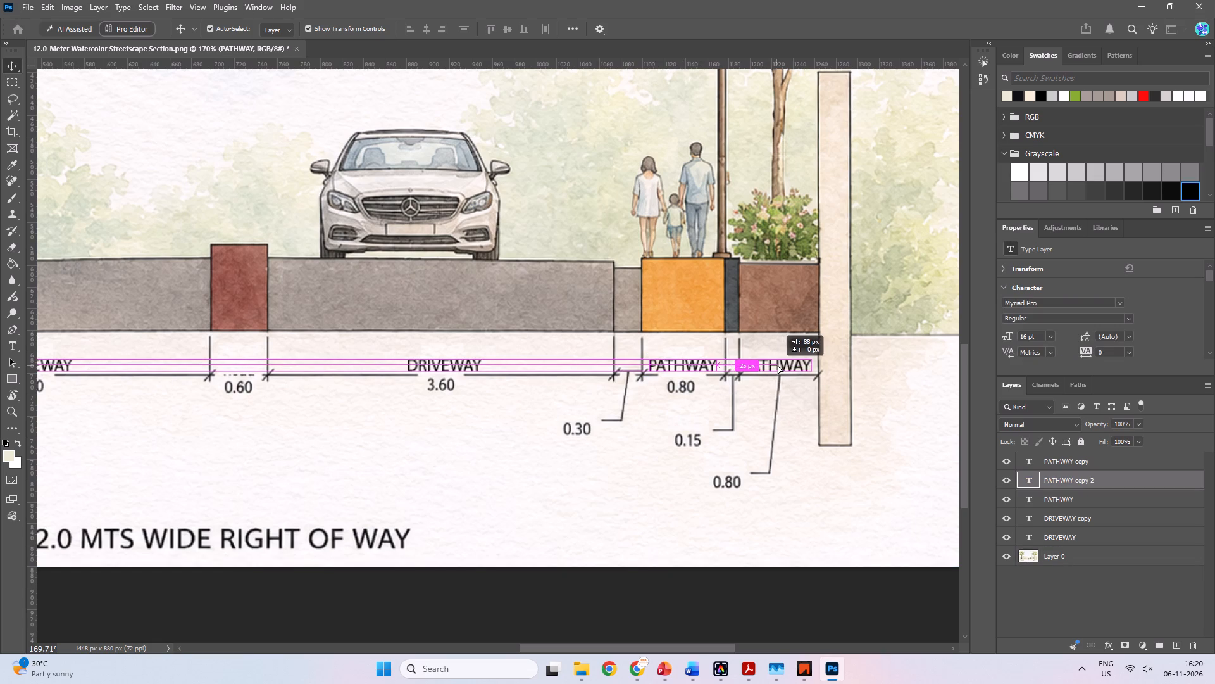
pyautogui.keyDown('alt'); pyautogui.moveTo(778, 365); pyautogui.dragTo(711, 466); pyautogui.keyUp('alt')
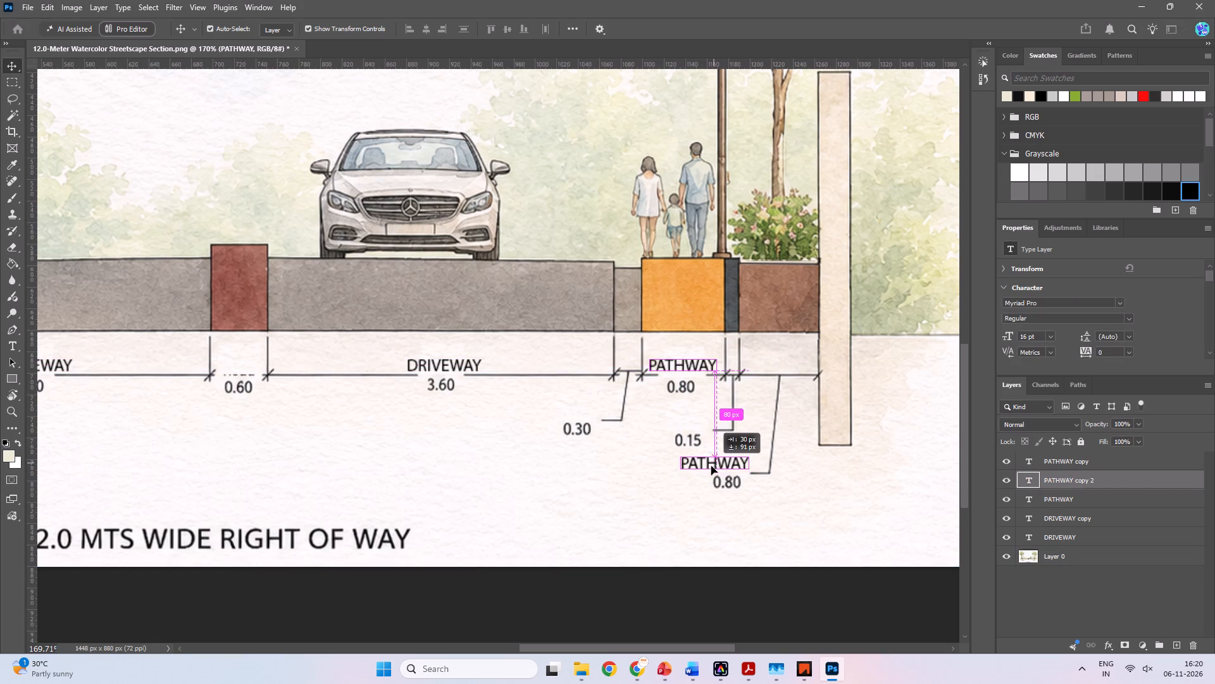
pyautogui.keyDown('alt'); pyautogui.moveTo(711, 466); pyautogui.dragTo(707, 464); pyautogui.keyUp('alt')
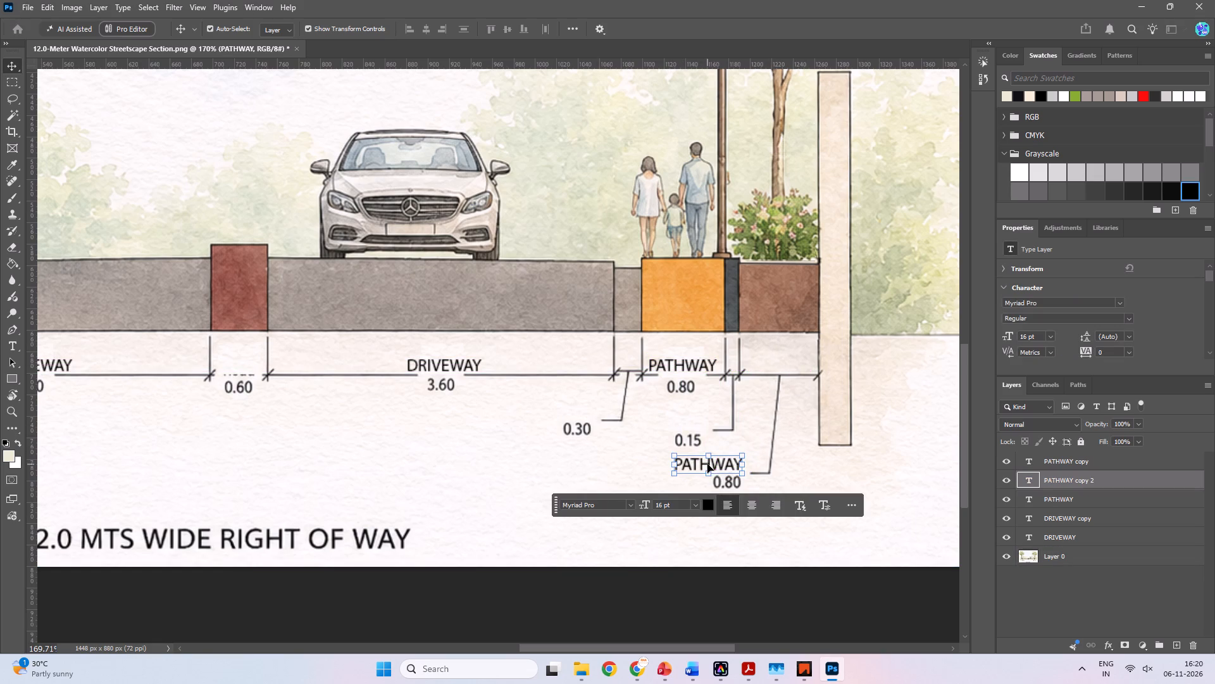
# Change the text of the copied label above the right planter's 0.80 dimension to PLANTER.
pyautogui.doubleClick(702, 463)
pyautogui.hotkey('ctrl', 'a')
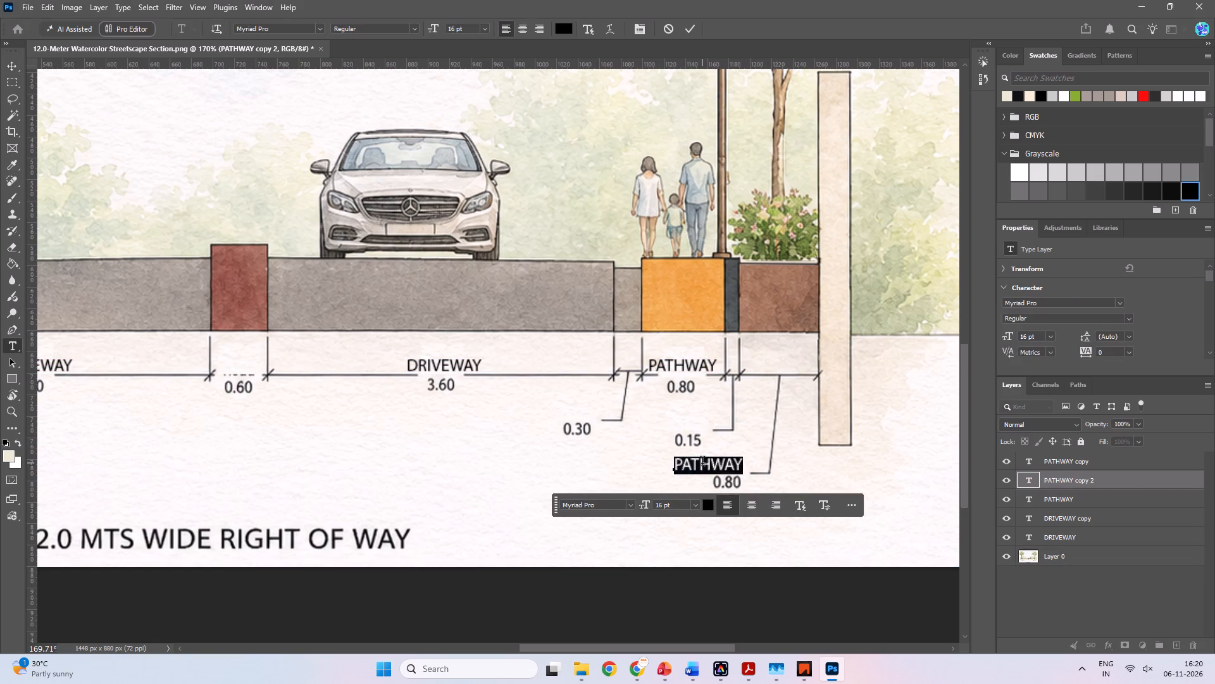
pyautogui.write('Planter')
pyautogui.press('space')
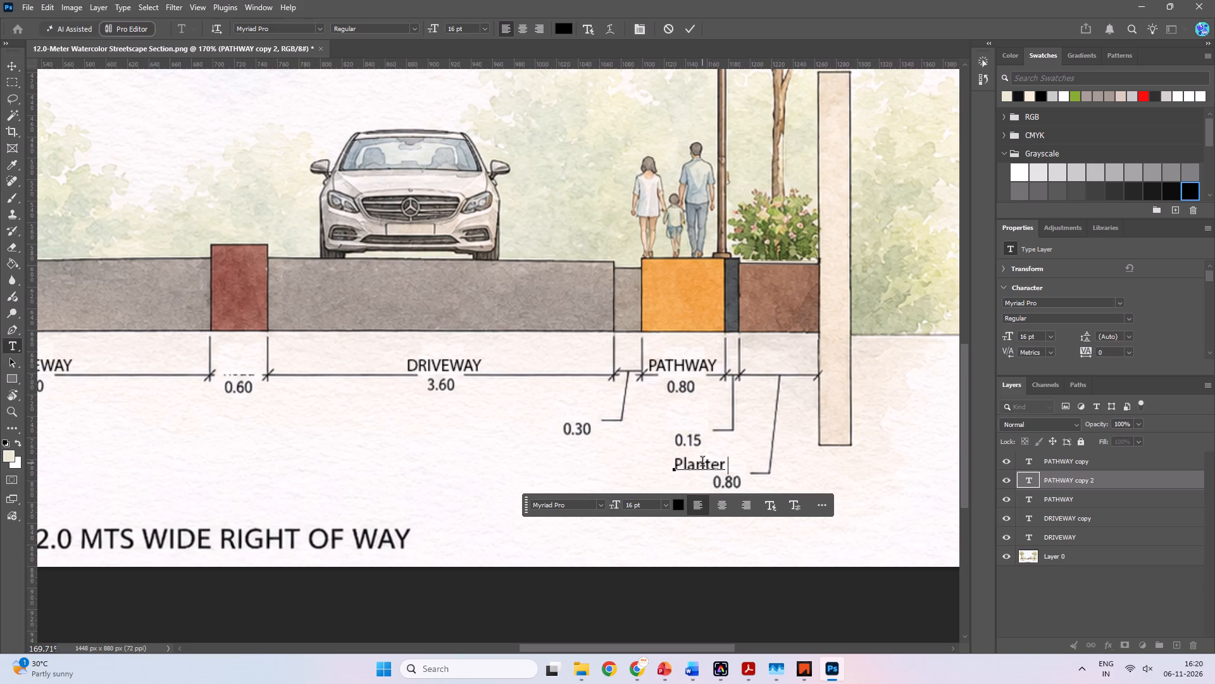
pyautogui.press('BackSpace')
pyautogui.press('BackSpace')
pyautogui.press('BackSpace')
pyautogui.press('BackSpace')
pyautogui.press('BackSpace')
pyautogui.press('BackSpace')
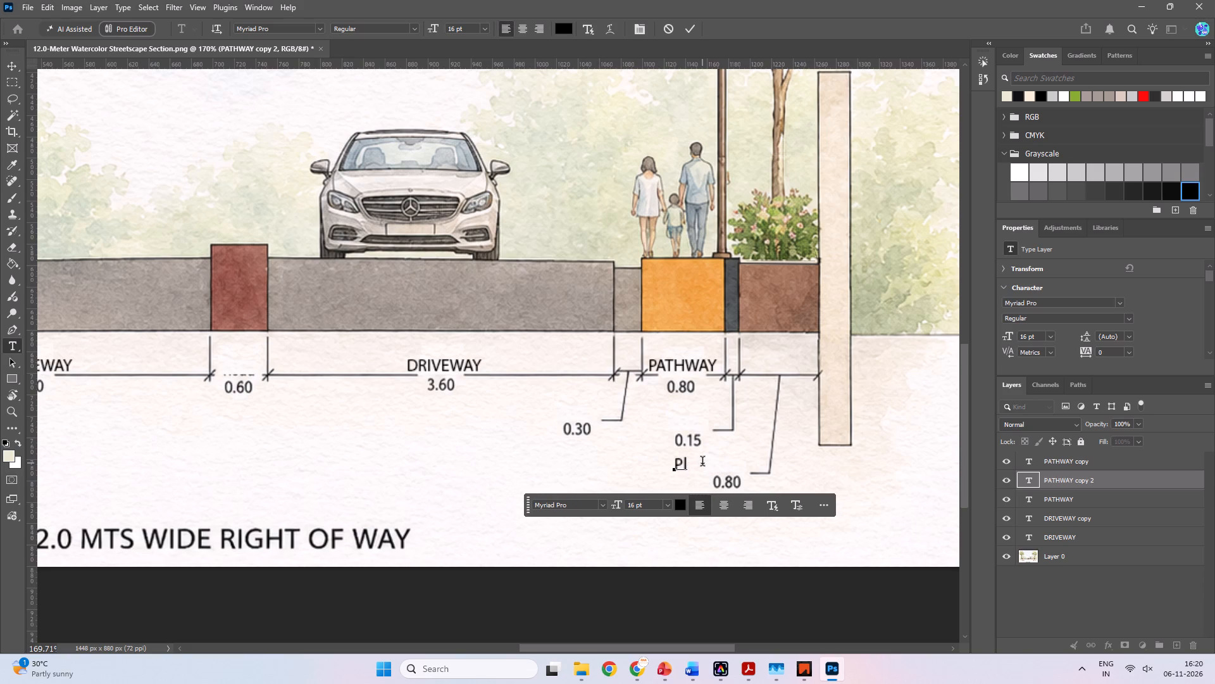
pyautogui.press('BackSpace')
pyautogui.write('LANTER')
pyautogui.click(759, 436)
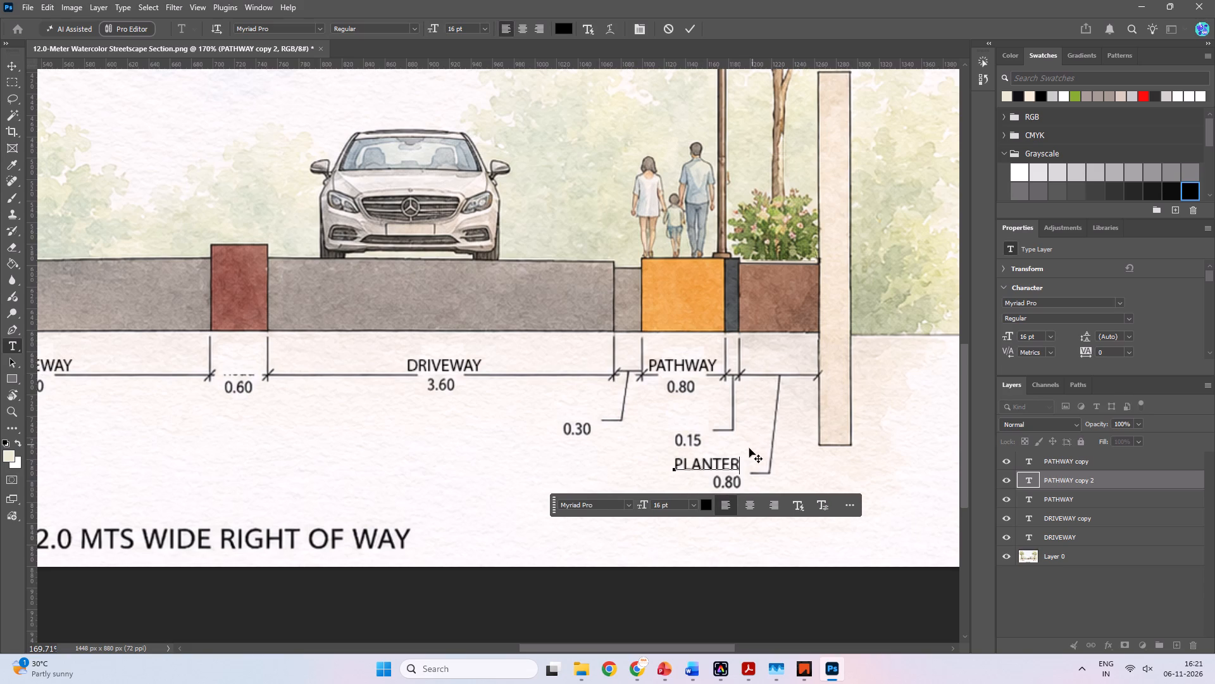
pyautogui.press('Return')
pyautogui.click(749, 446)
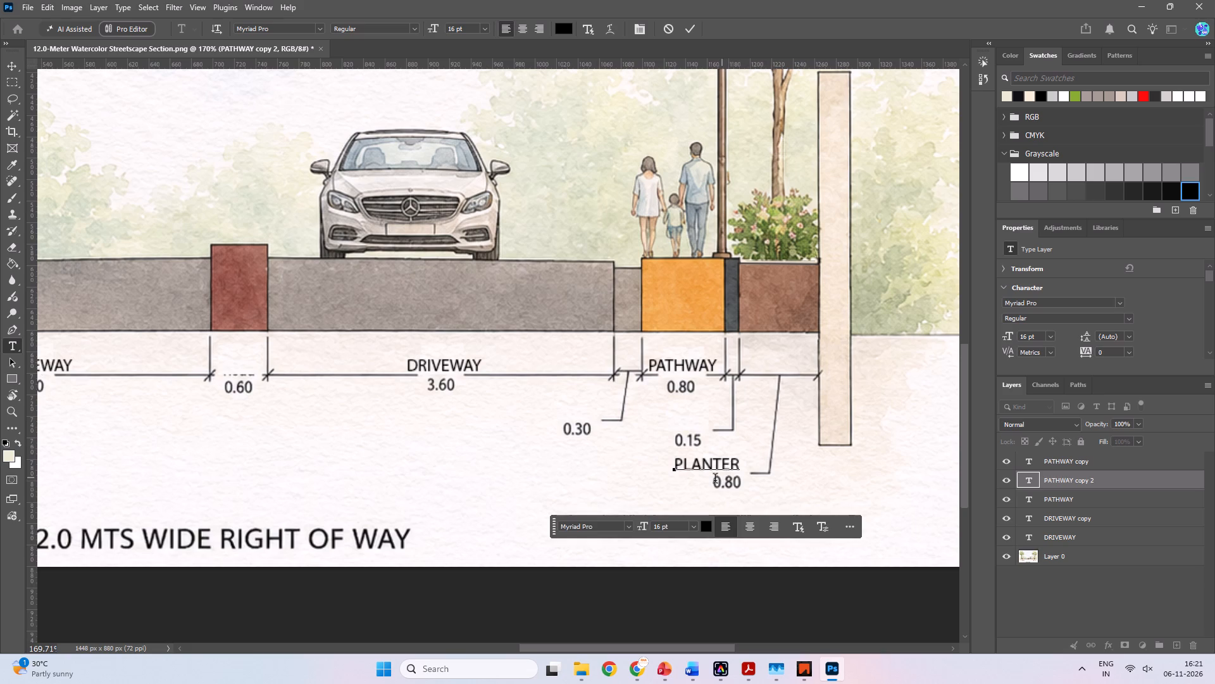
pyautogui.keyDown('alt'); pyautogui.scroll(-5, 714, 445); pyautogui.keyUp('alt')
pyautogui.click(708, 457)
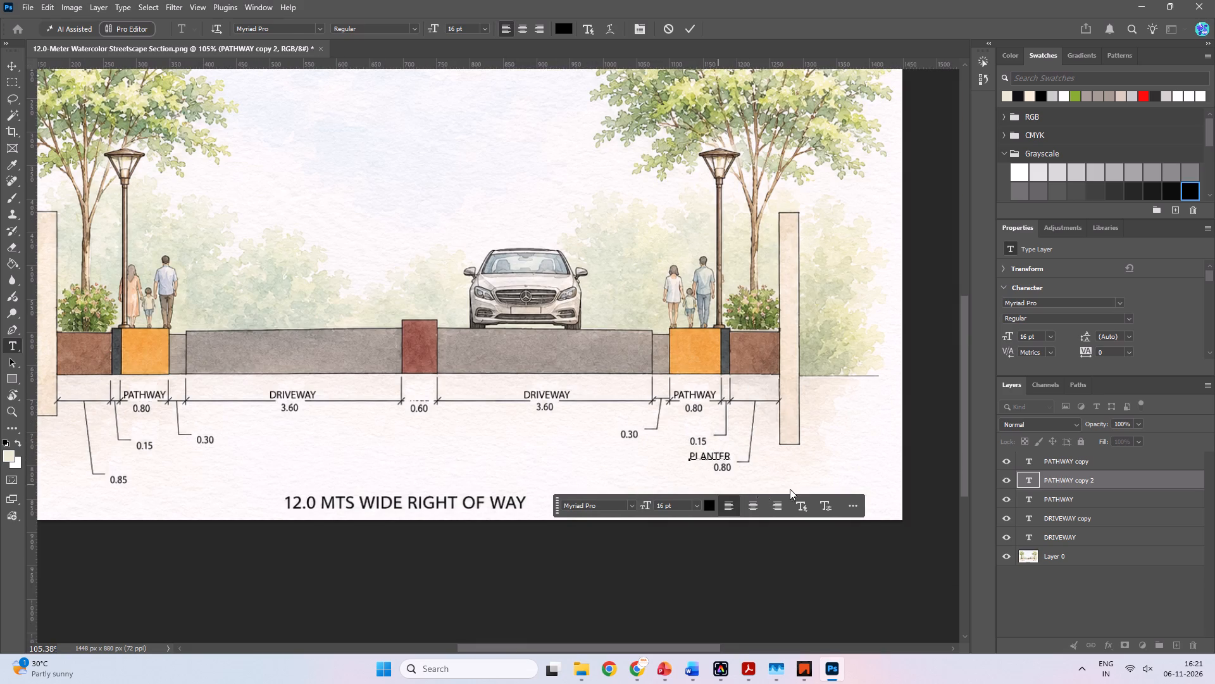
pyautogui.click(799, 488)
pyautogui.click(784, 470)
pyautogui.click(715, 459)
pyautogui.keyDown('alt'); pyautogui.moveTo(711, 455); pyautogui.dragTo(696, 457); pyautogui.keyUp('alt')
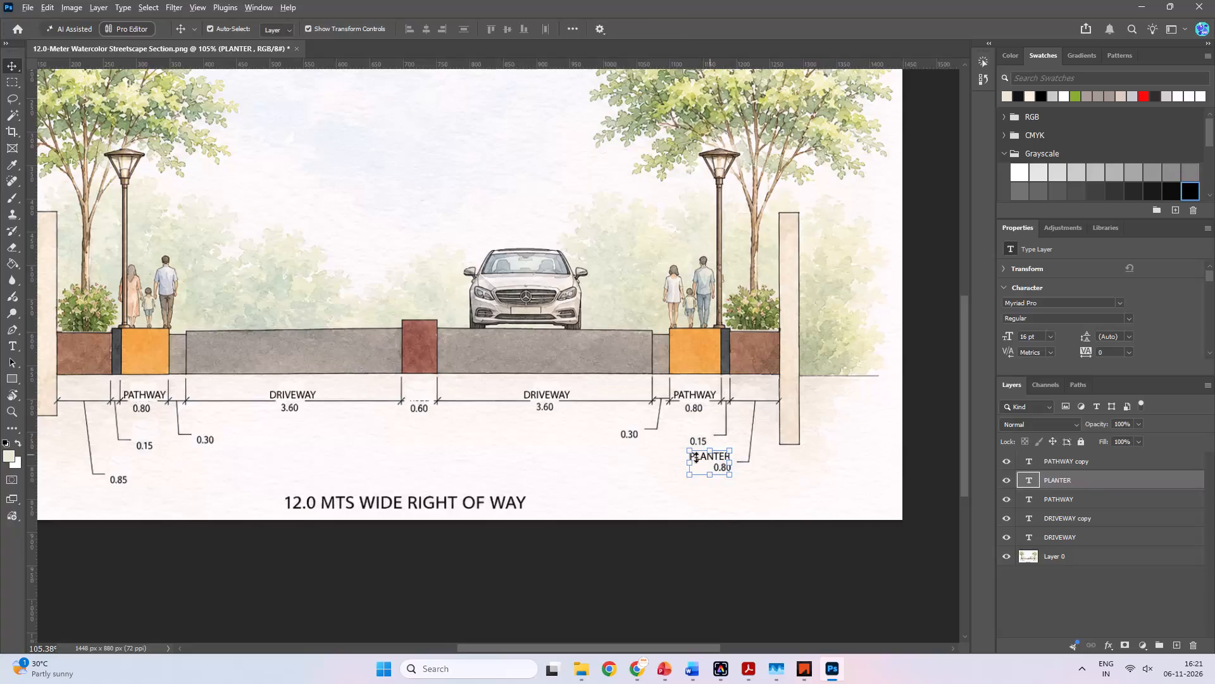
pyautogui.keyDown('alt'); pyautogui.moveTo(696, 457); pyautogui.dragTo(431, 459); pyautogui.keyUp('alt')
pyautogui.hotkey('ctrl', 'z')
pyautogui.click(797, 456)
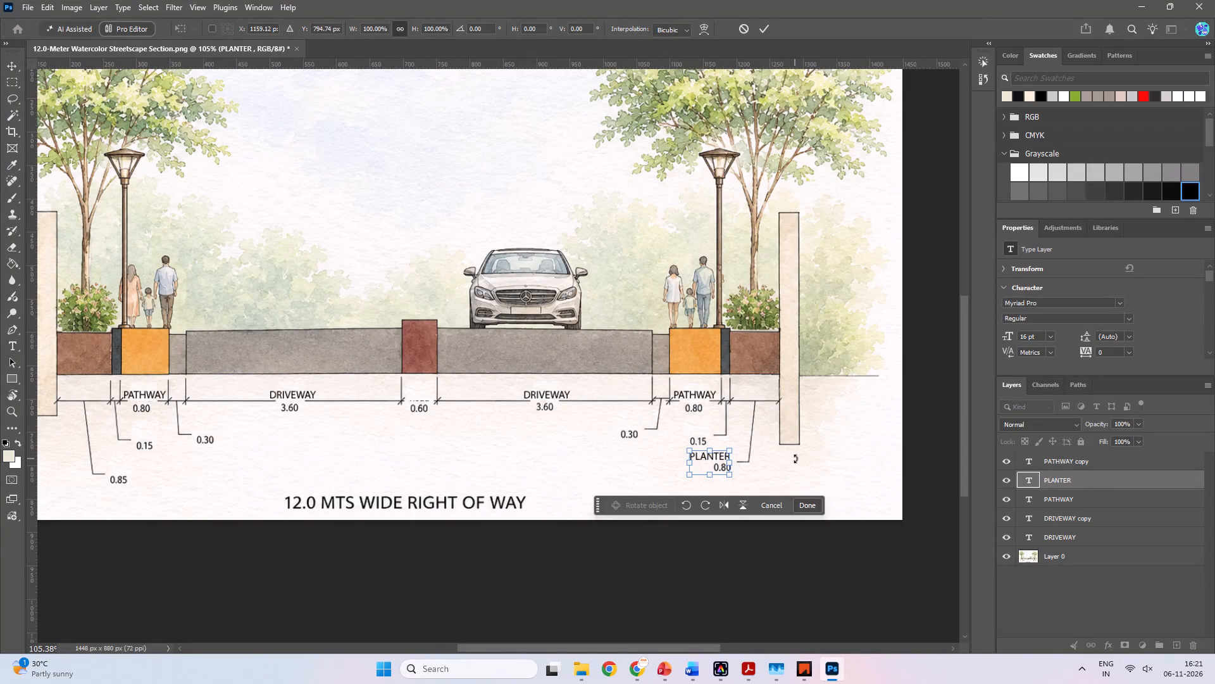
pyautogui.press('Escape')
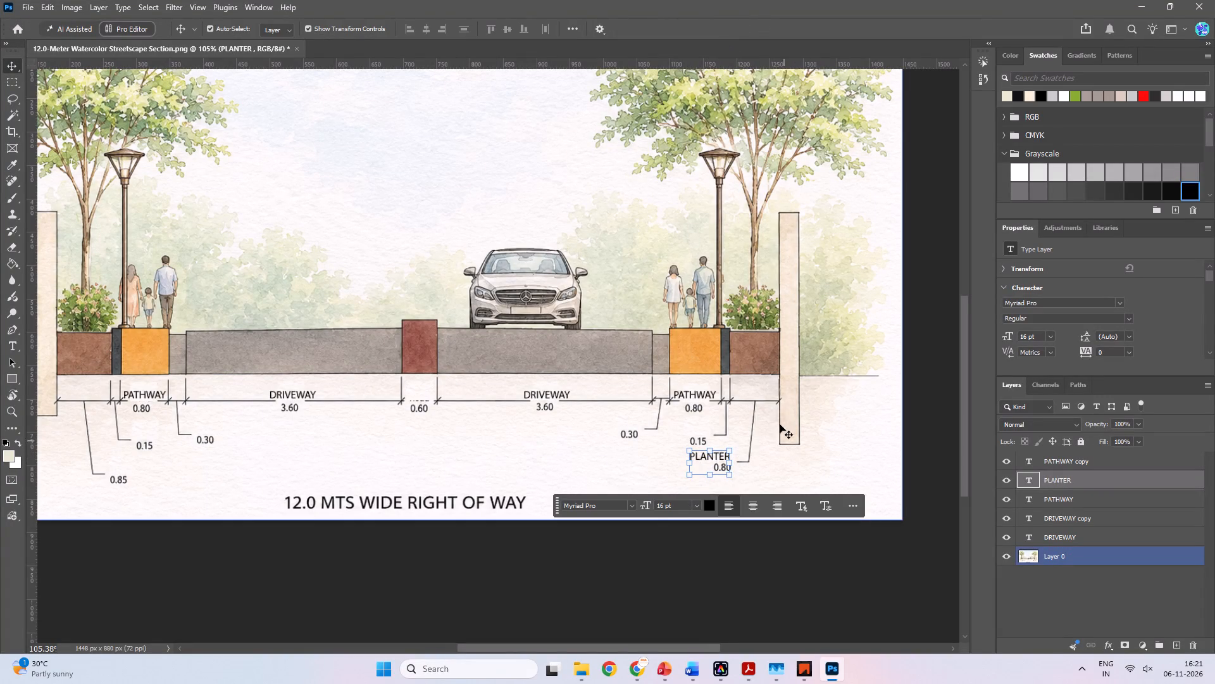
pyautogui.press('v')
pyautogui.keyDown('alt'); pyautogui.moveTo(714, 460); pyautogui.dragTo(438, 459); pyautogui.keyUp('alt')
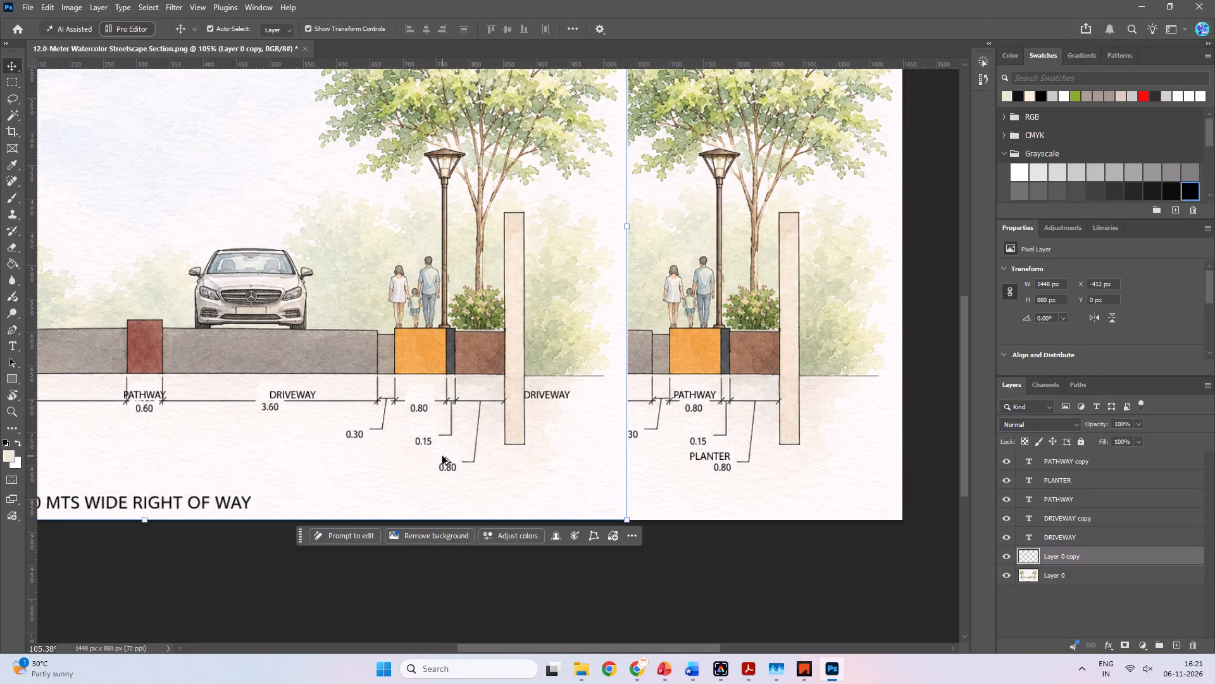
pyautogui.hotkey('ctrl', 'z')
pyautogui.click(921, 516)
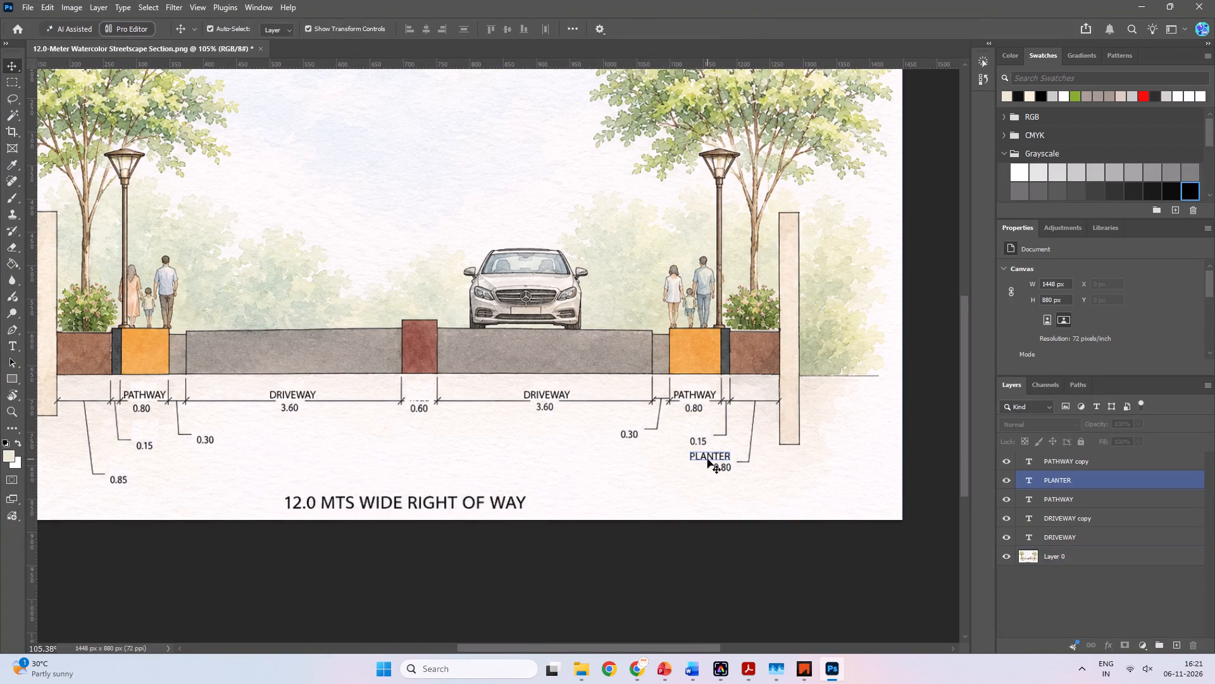
# Duplicate the PLANTER label and place the copy just above the left planter's 0.85 dimension, aligned with the number.
pyautogui.click(707, 459)
pyautogui.keyDown('alt'); pyautogui.moveTo(711, 457); pyautogui.dragTo(166, 460); pyautogui.keyUp('alt')
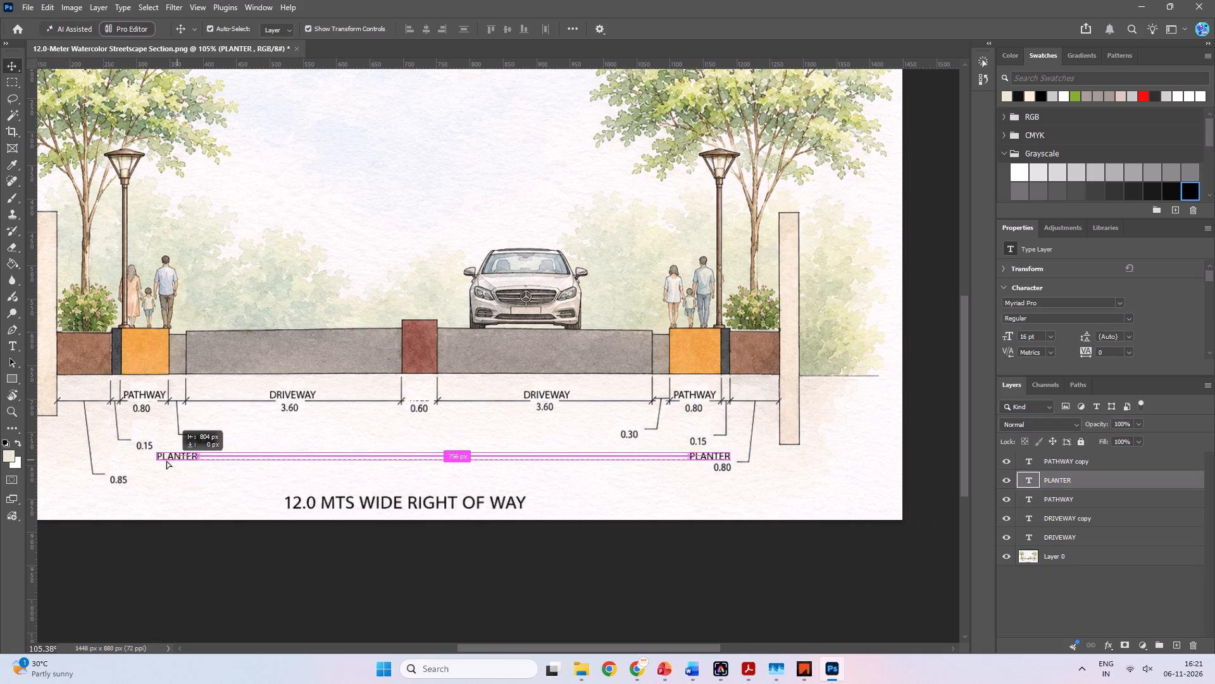
pyautogui.keyDown('alt'); pyautogui.moveTo(166, 460); pyautogui.dragTo(131, 478); pyautogui.keyUp('alt')
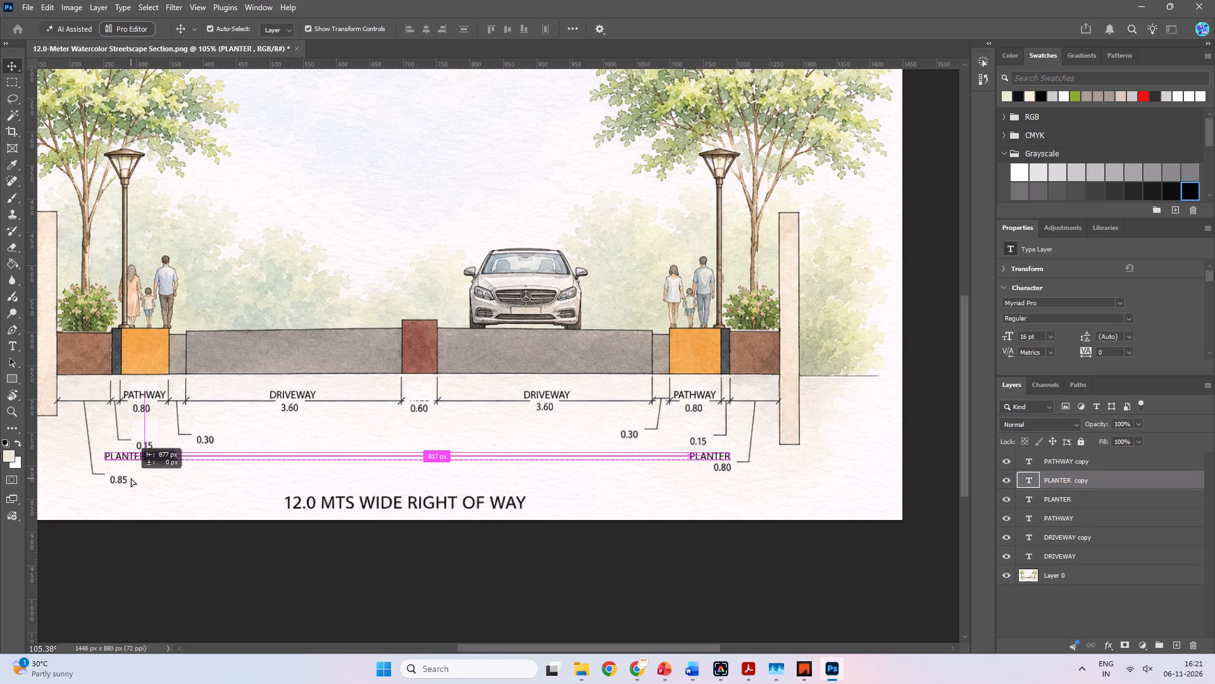
pyautogui.keyDown('alt'); pyautogui.moveTo(131, 478); pyautogui.dragTo(135, 478); pyautogui.keyUp('alt')
pyautogui.scroll(6, 132, 479)
pyautogui.keyDown('alt'); pyautogui.scroll(-4, 146, 478); pyautogui.keyUp('alt')
pyautogui.keyDown('alt'); pyautogui.scroll(7, 157, 471); pyautogui.keyUp('alt')
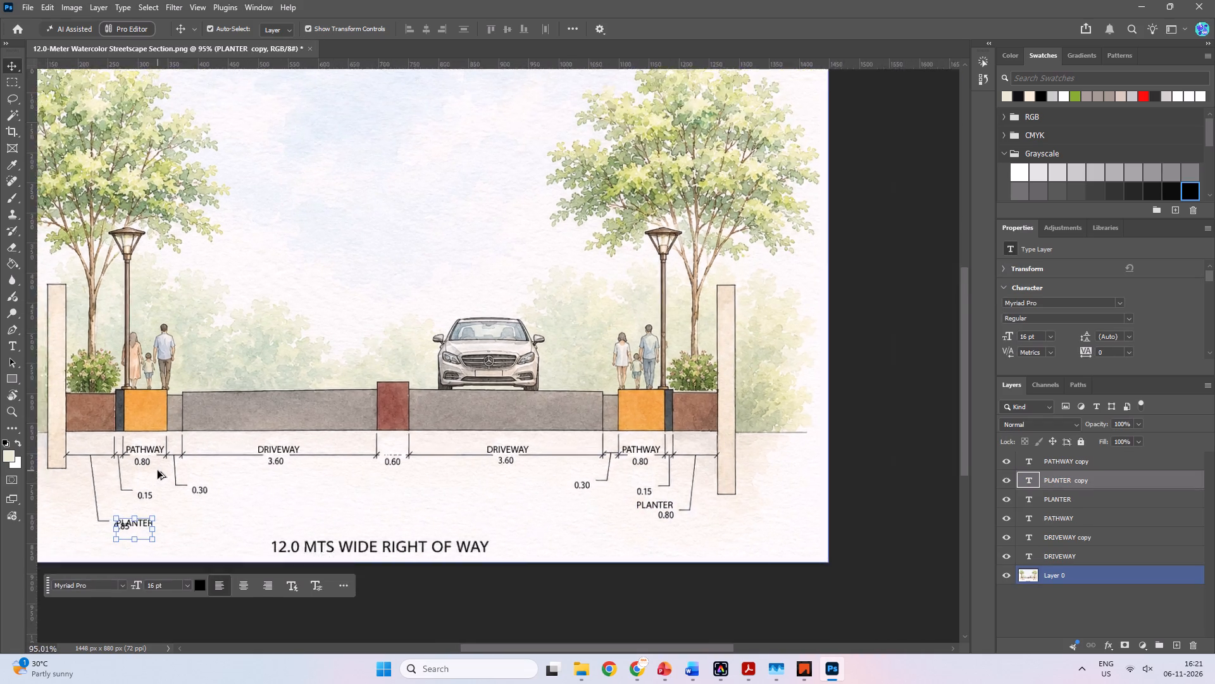
pyautogui.press('space')
pyautogui.press('space')
pyautogui.press('space')
pyautogui.press('space')
pyautogui.moveTo(244, 519); pyautogui.dragTo(584, 308)
pyautogui.keyDown('alt'); pyautogui.scroll(11, 503, 347); pyautogui.keyUp('alt')
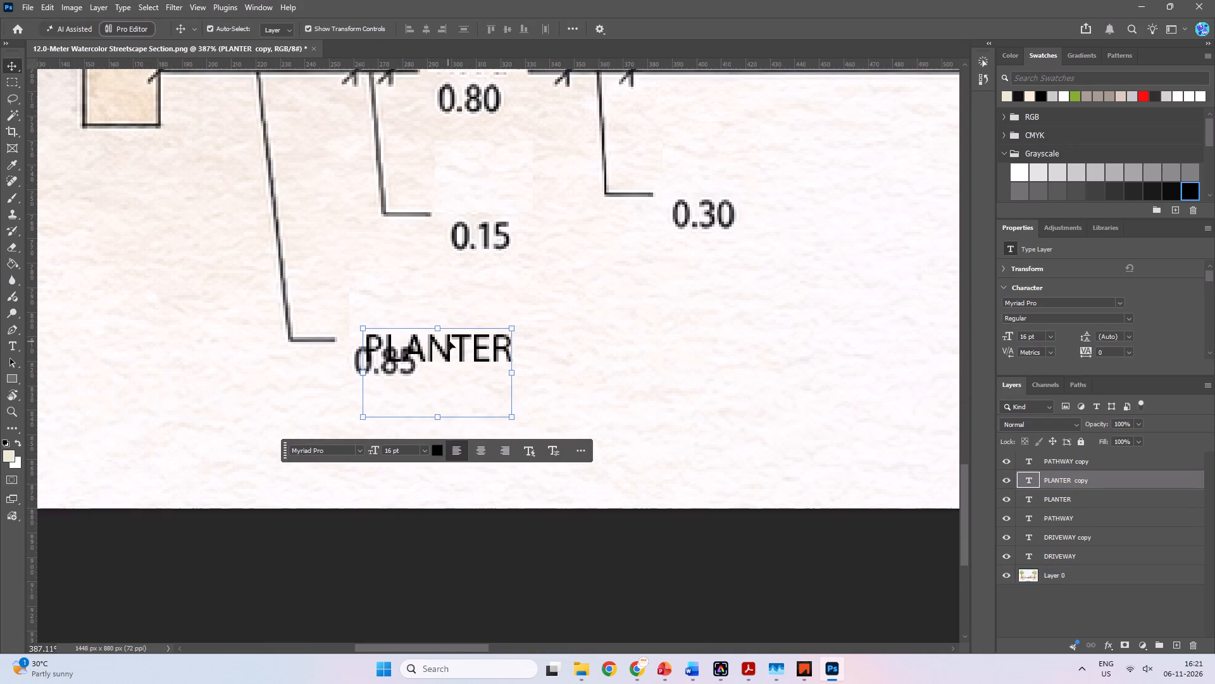
pyautogui.moveTo(449, 341); pyautogui.dragTo(439, 313)
pyautogui.keyDown('alt'); pyautogui.scroll(-14, 474, 395); pyautogui.keyUp('alt')
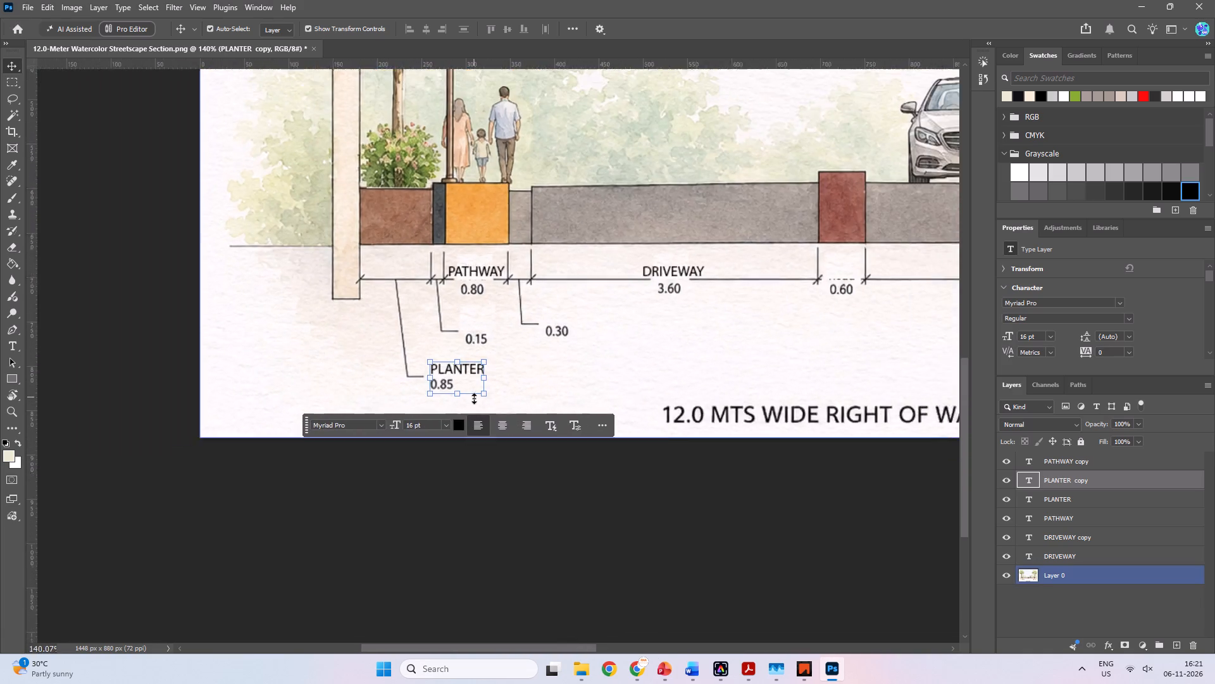
pyautogui.click(523, 495)
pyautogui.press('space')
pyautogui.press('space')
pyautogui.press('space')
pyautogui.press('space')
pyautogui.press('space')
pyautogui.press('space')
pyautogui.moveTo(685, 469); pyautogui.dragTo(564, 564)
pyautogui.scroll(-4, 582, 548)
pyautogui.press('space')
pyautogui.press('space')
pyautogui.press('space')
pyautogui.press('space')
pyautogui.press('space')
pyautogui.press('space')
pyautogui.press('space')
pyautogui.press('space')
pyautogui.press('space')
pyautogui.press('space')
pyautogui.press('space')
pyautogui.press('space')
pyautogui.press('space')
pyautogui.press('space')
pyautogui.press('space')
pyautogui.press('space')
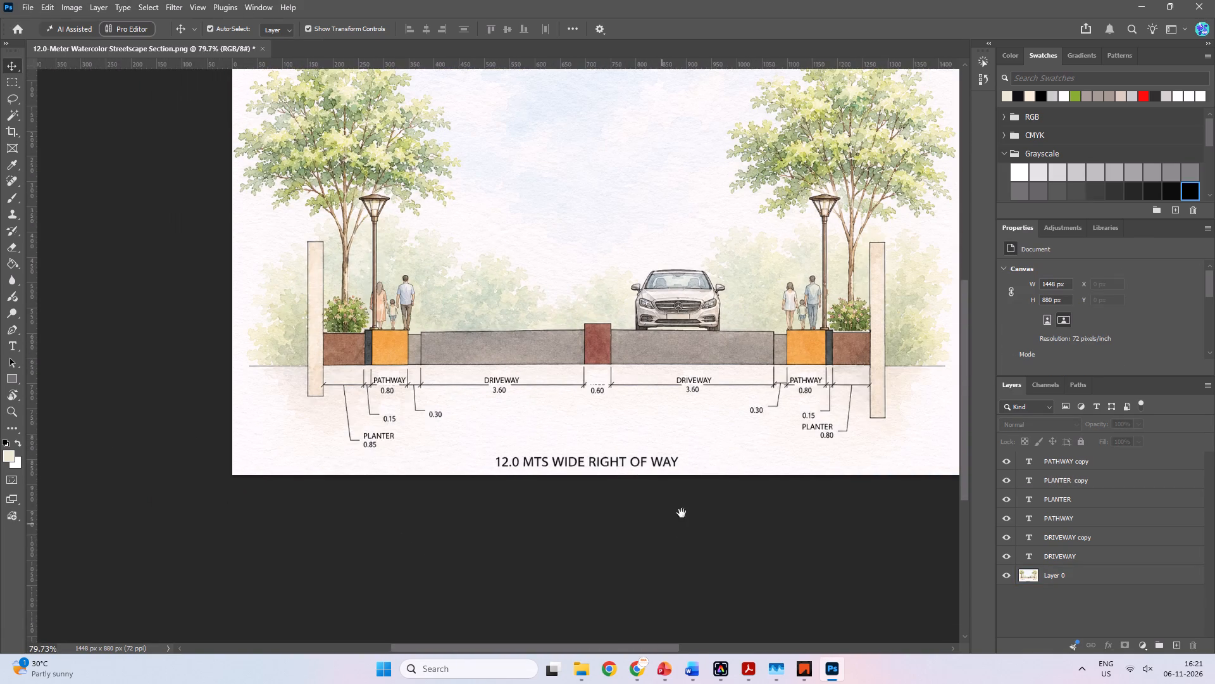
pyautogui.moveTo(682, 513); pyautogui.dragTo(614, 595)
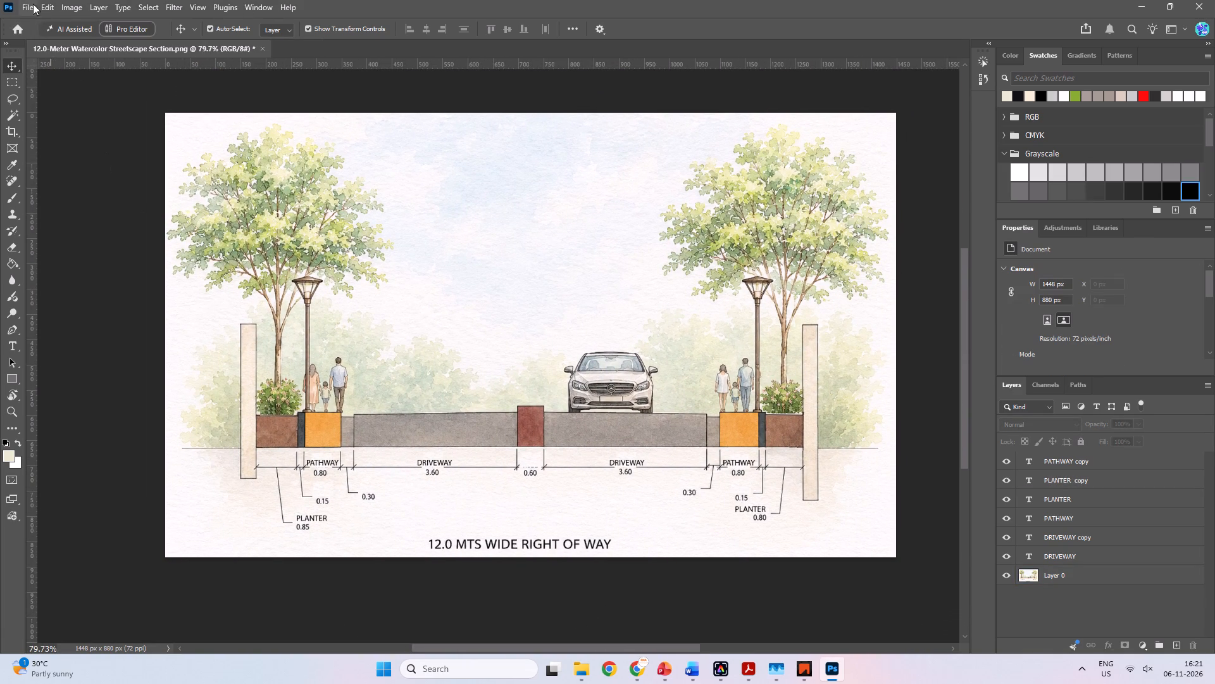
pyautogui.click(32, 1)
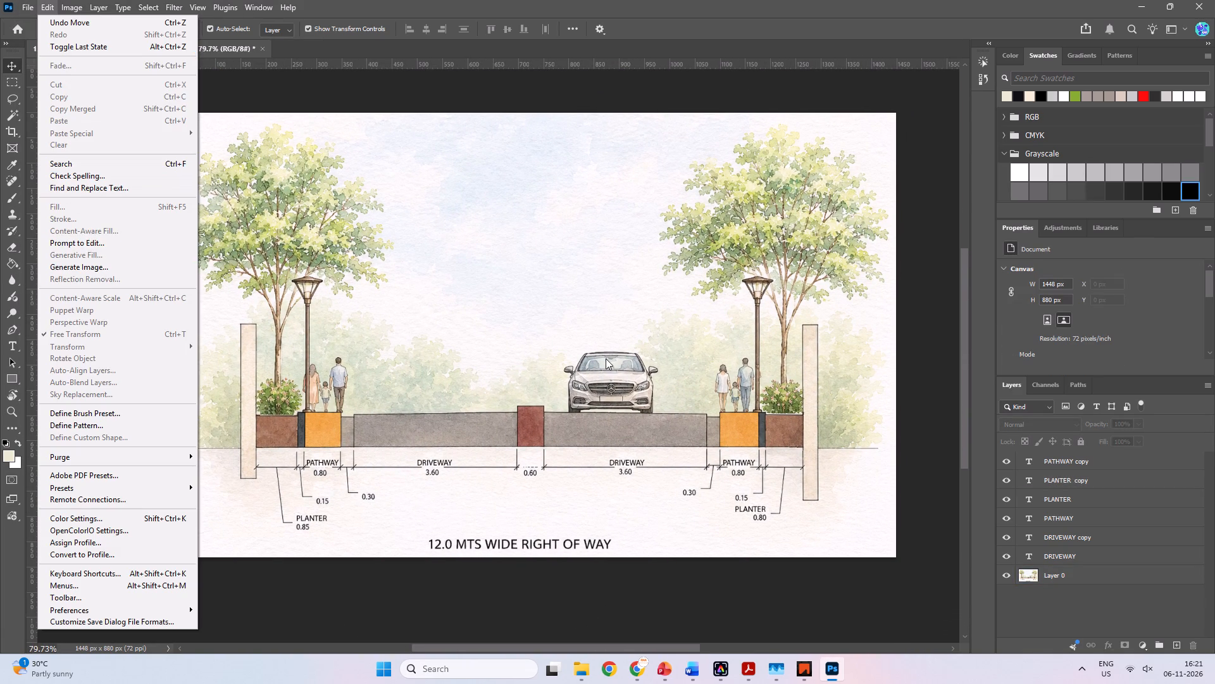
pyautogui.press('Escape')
# Move the PLANTER label from the left planter's 0.85 dimension to just below the central 0.60 dimension.
pyautogui.keyDown('alt'); pyautogui.scroll(3, 382, 521); pyautogui.keyUp('alt')
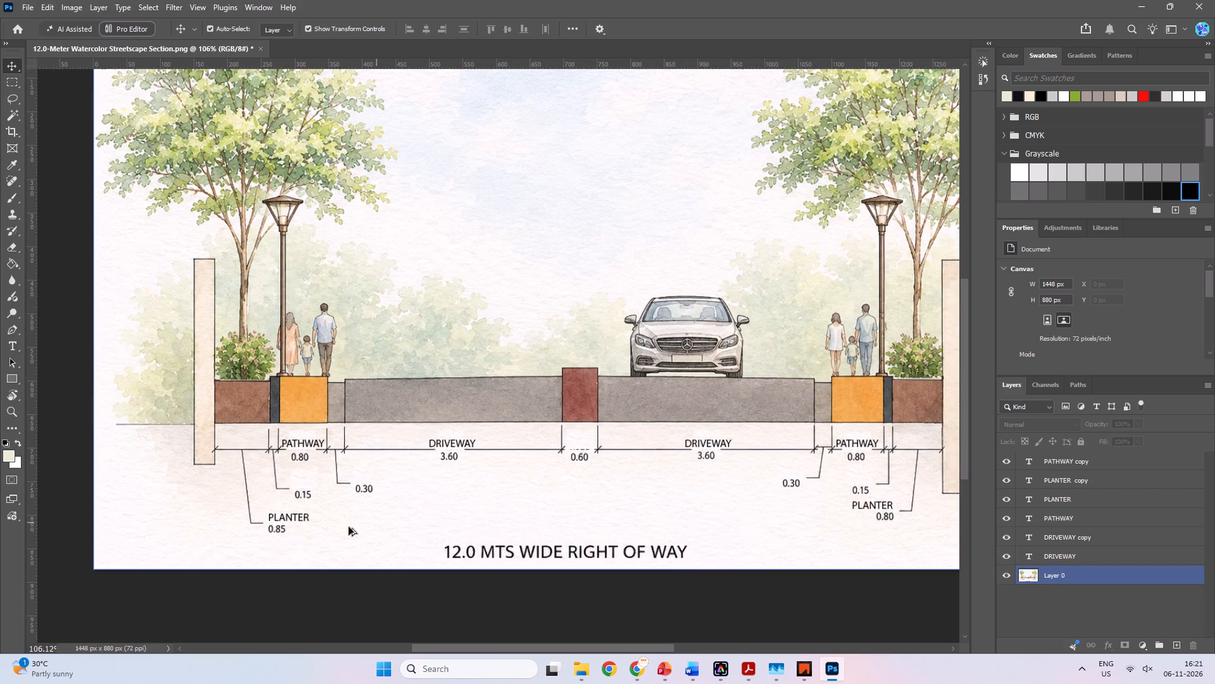
pyautogui.moveTo(292, 517); pyautogui.dragTo(582, 474)
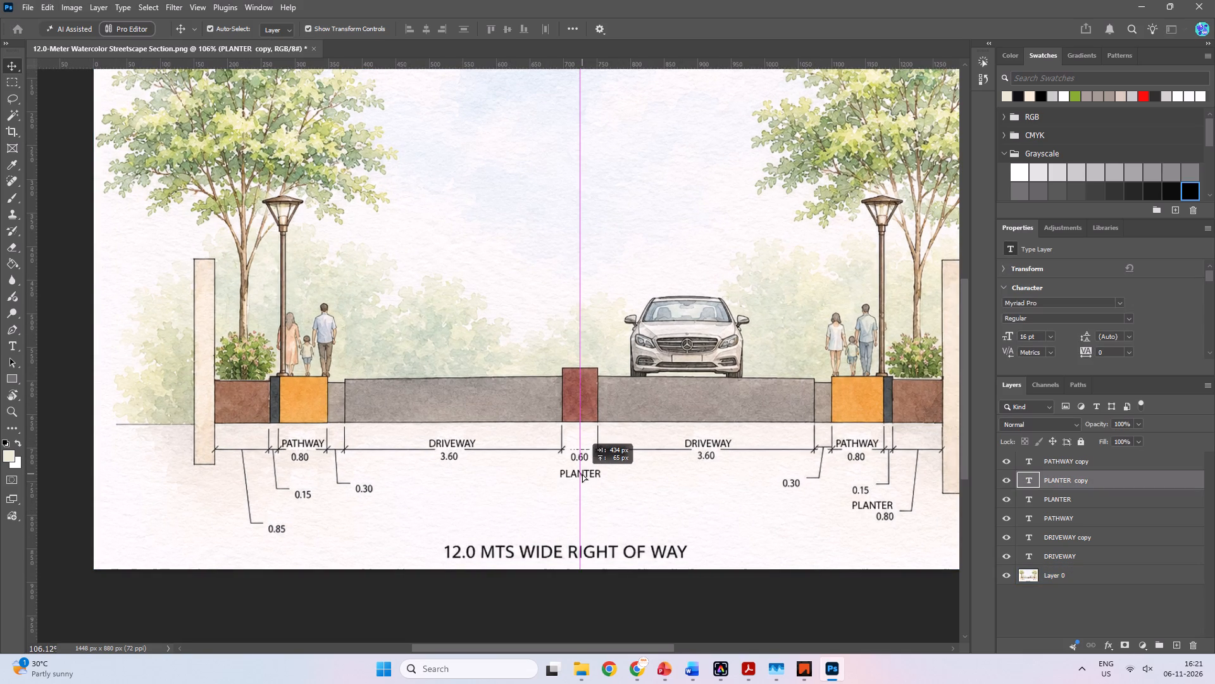
pyautogui.moveTo(582, 474); pyautogui.dragTo(585, 474)
# Change the text of the label below the central 0.60 dimension to MEDIAN.
pyautogui.doubleClick(585, 474)
pyautogui.hotkey('ctrl', 'a')
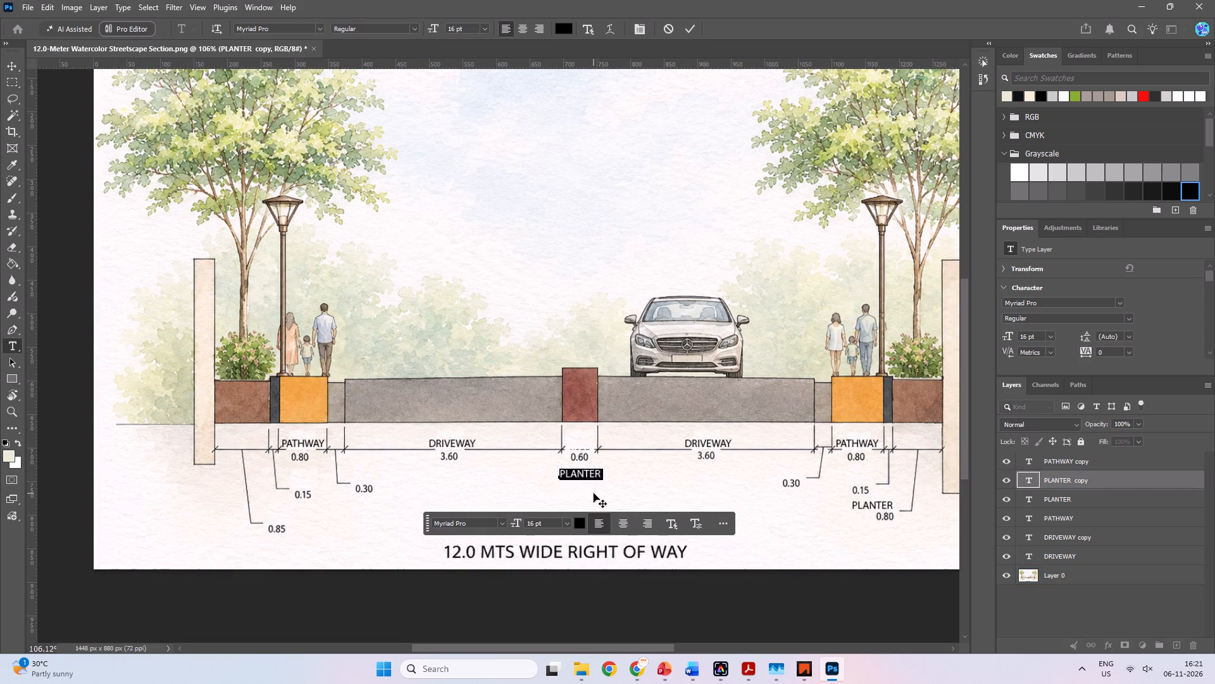
pyautogui.write('MEDIAN')
pyautogui.press('space')
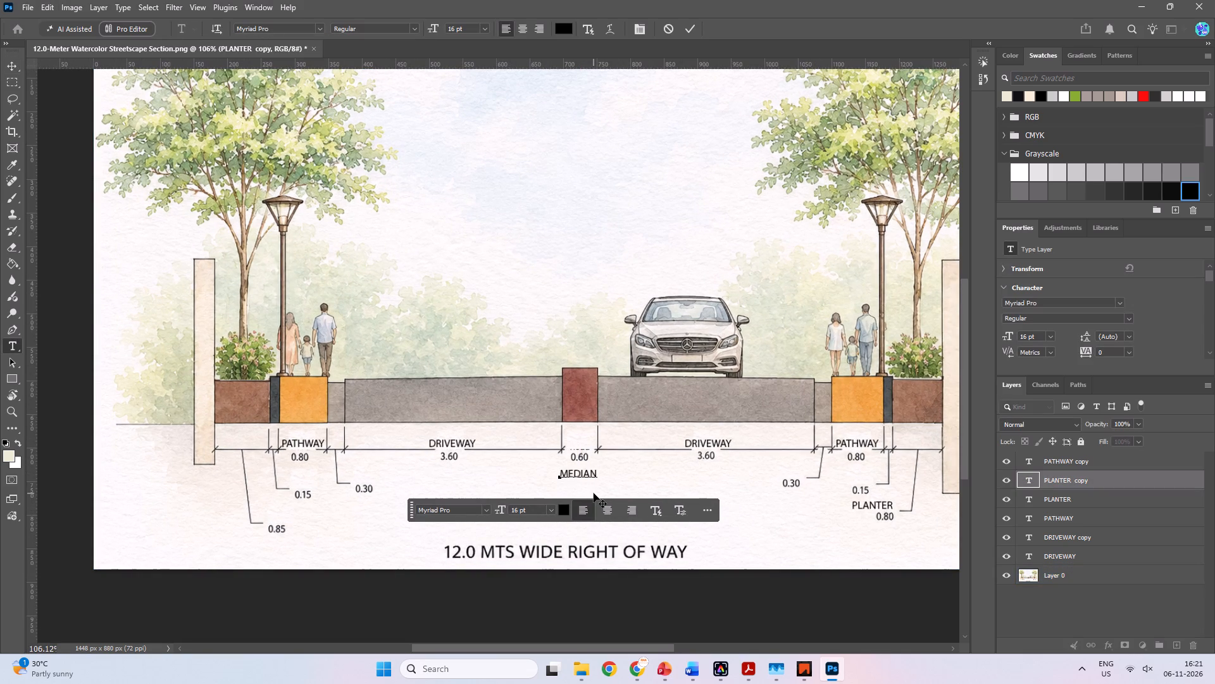
pyautogui.click(623, 484)
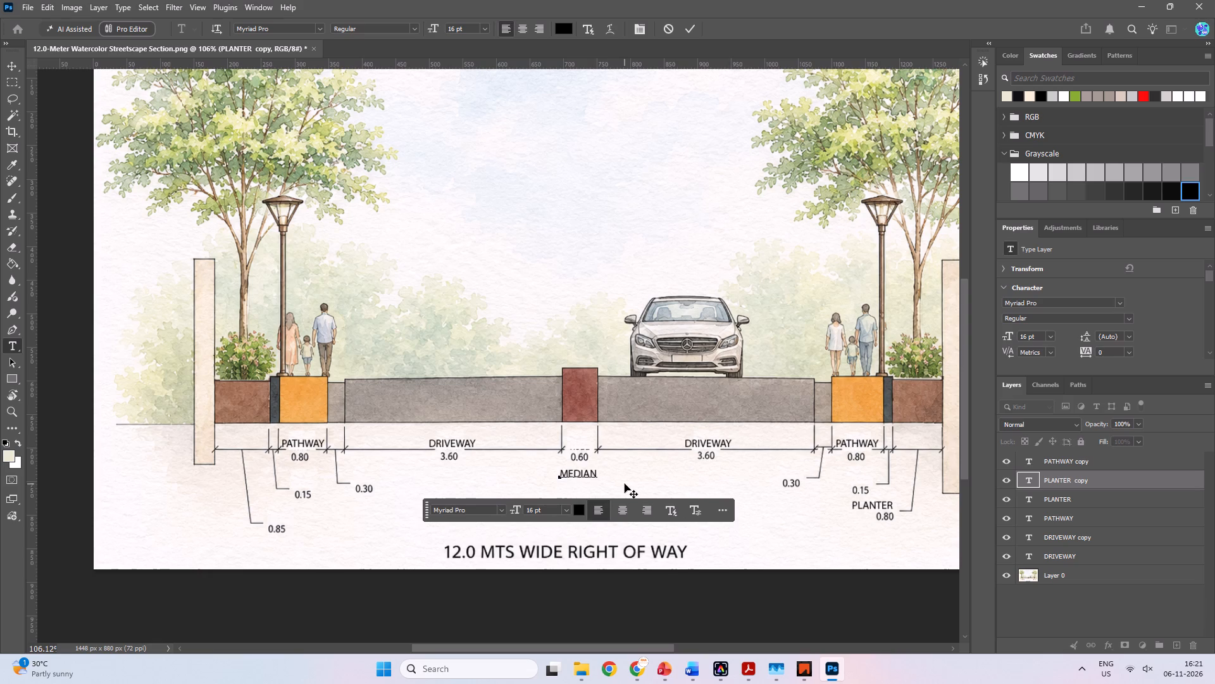
pyautogui.click(625, 484)
pyautogui.press('m')
pyautogui.click(626, 478)
pyautogui.press('BackSpace')
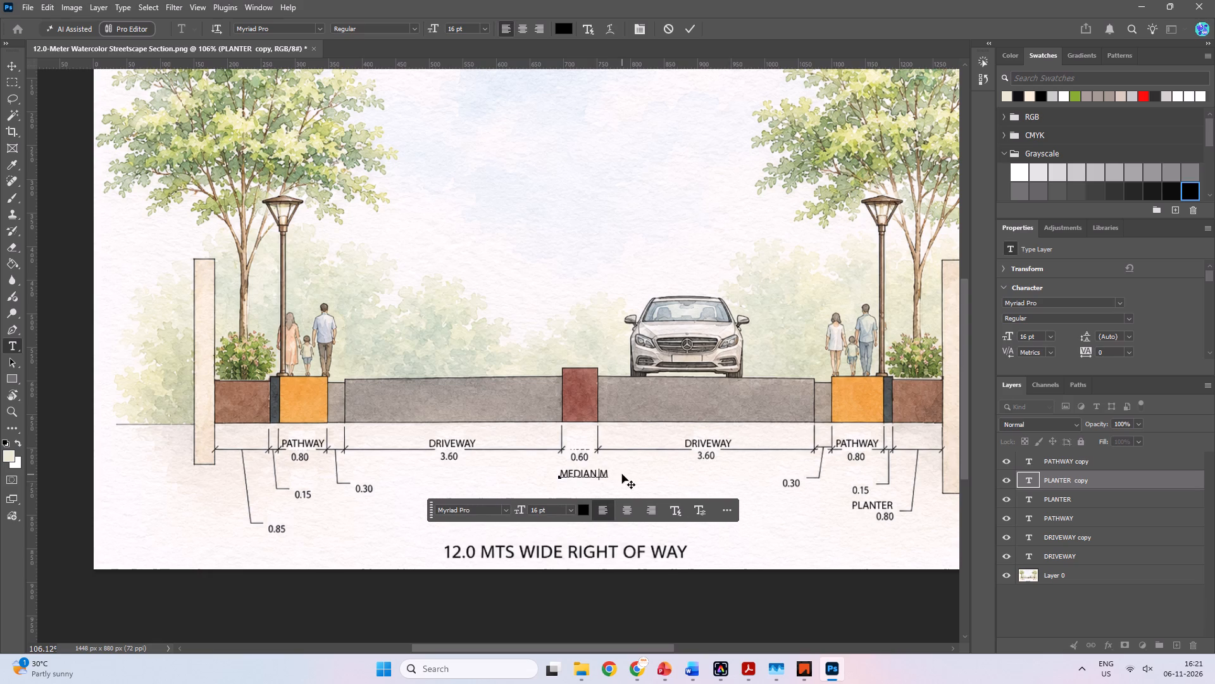
pyautogui.click(630, 482)
pyautogui.click(656, 45)
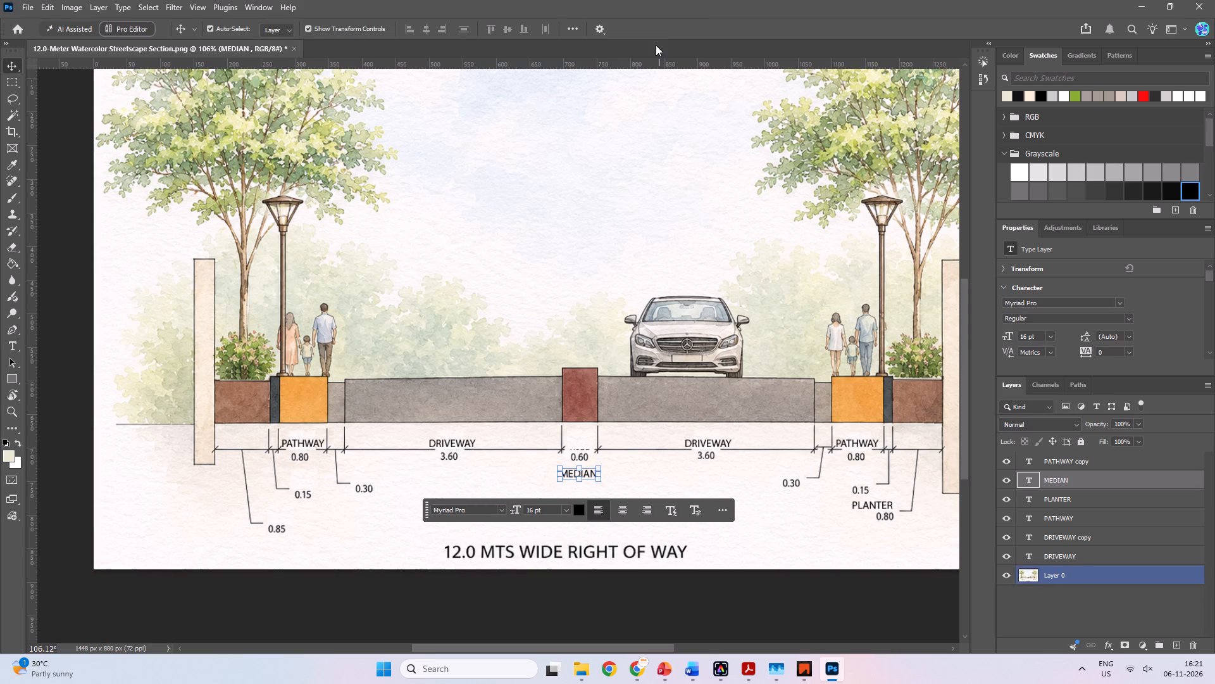
pyautogui.click(629, 448)
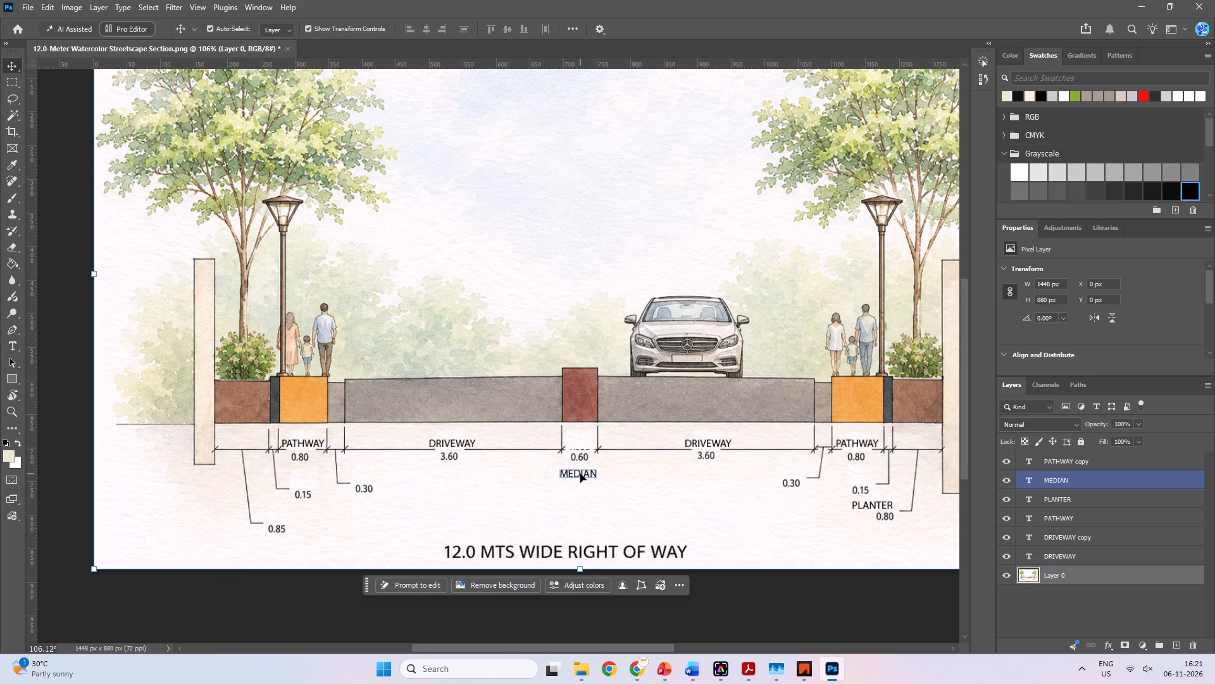
pyautogui.click(580, 474)
pyautogui.keyDown('alt'); pyautogui.scroll(-2, 645, 400); pyautogui.keyUp('alt')
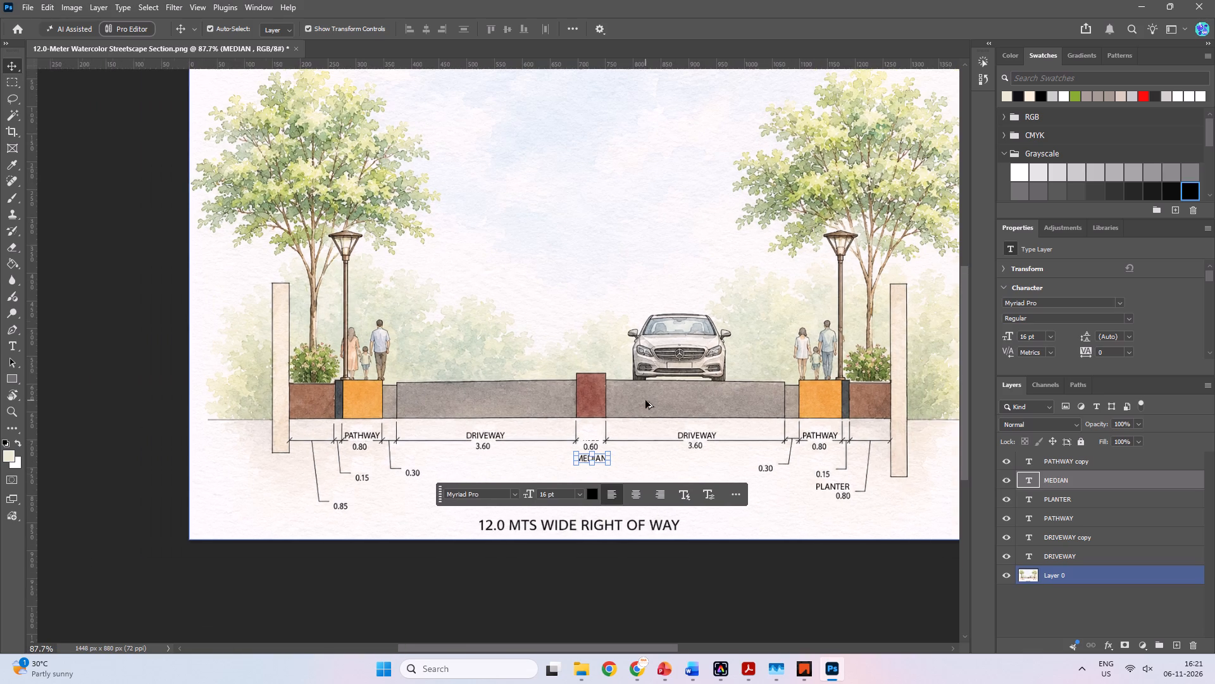
# Switch to the Downloads folder and look through it and its People Elevation subfolder as thumbnails for usable images.
pyautogui.hotkey('alt', 'Tab')
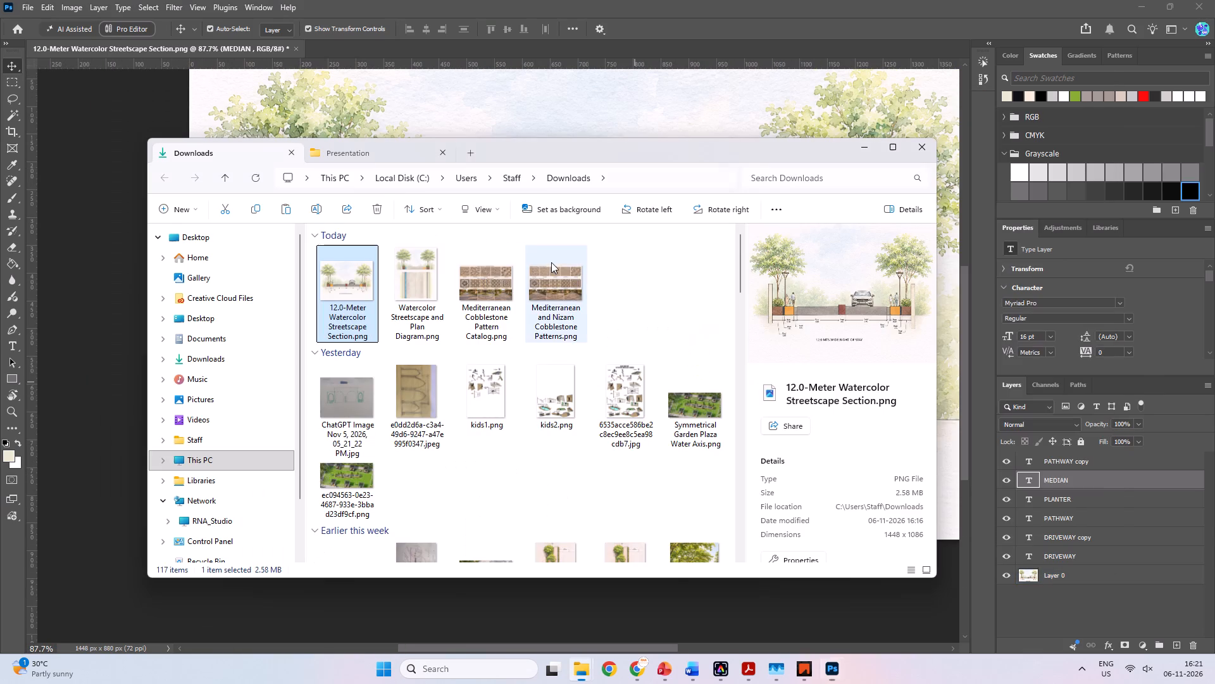
pyautogui.click(202, 357)
pyautogui.click(406, 280)
pyautogui.scroll(-3, 373, 382)
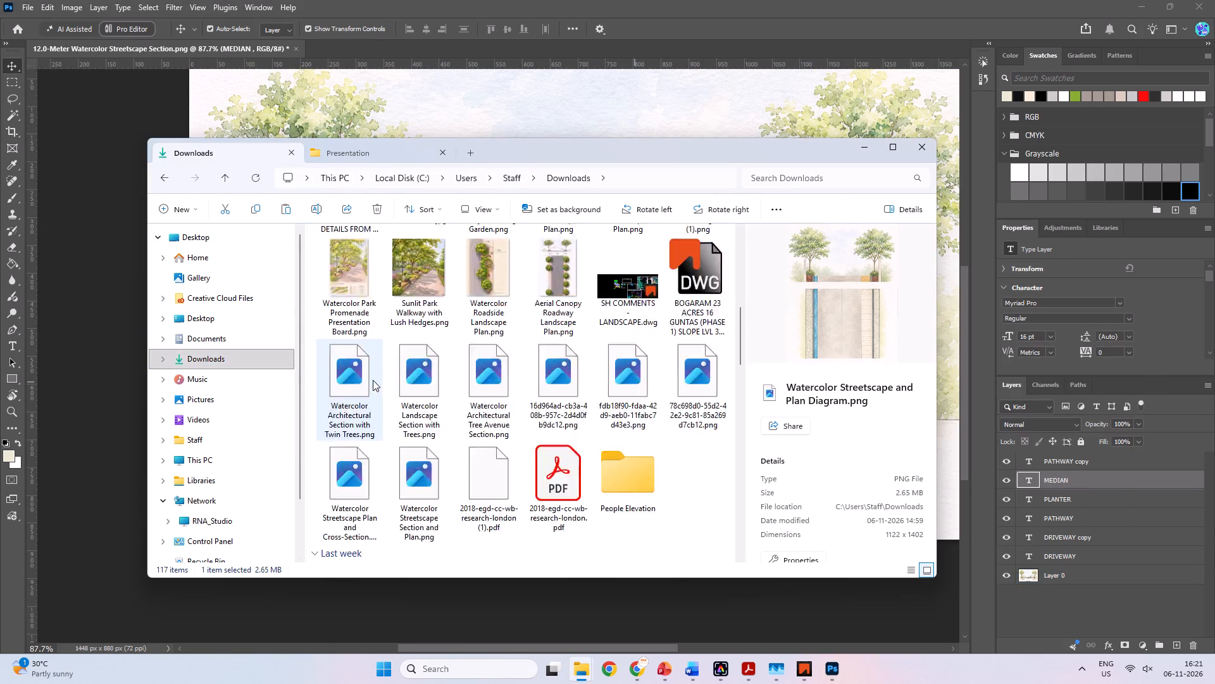
pyautogui.scroll(-2, 378, 360)
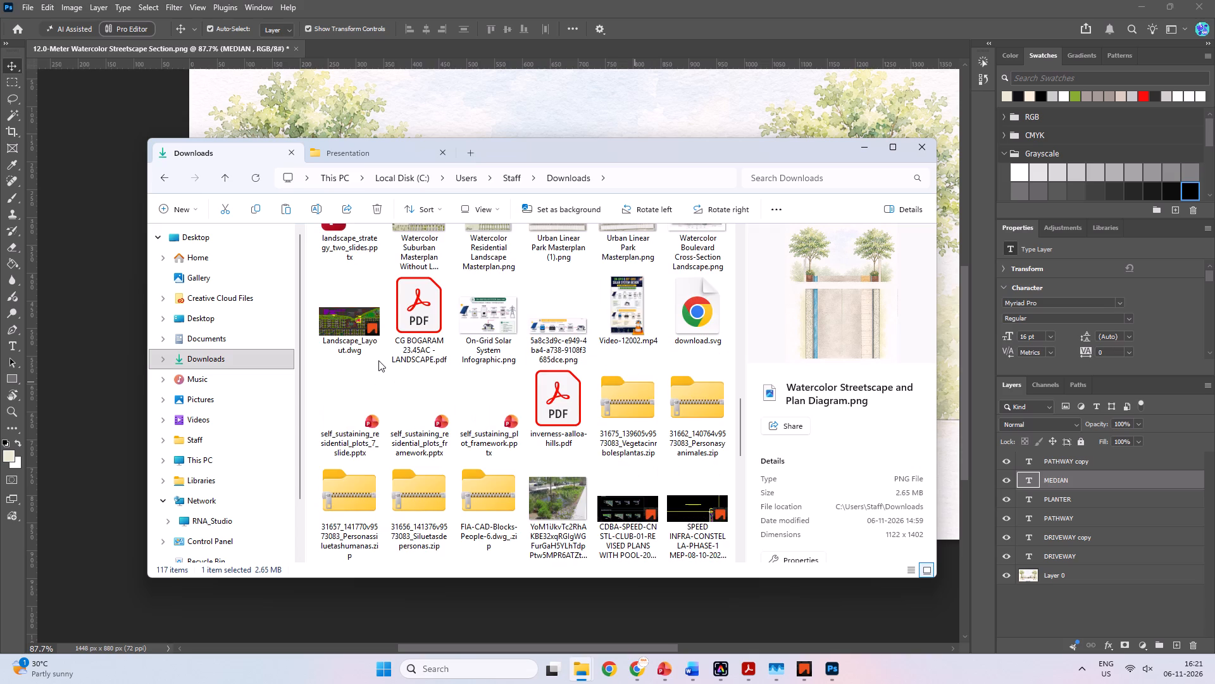
pyautogui.scroll(5, 382, 365)
pyautogui.scroll(-2, 389, 367)
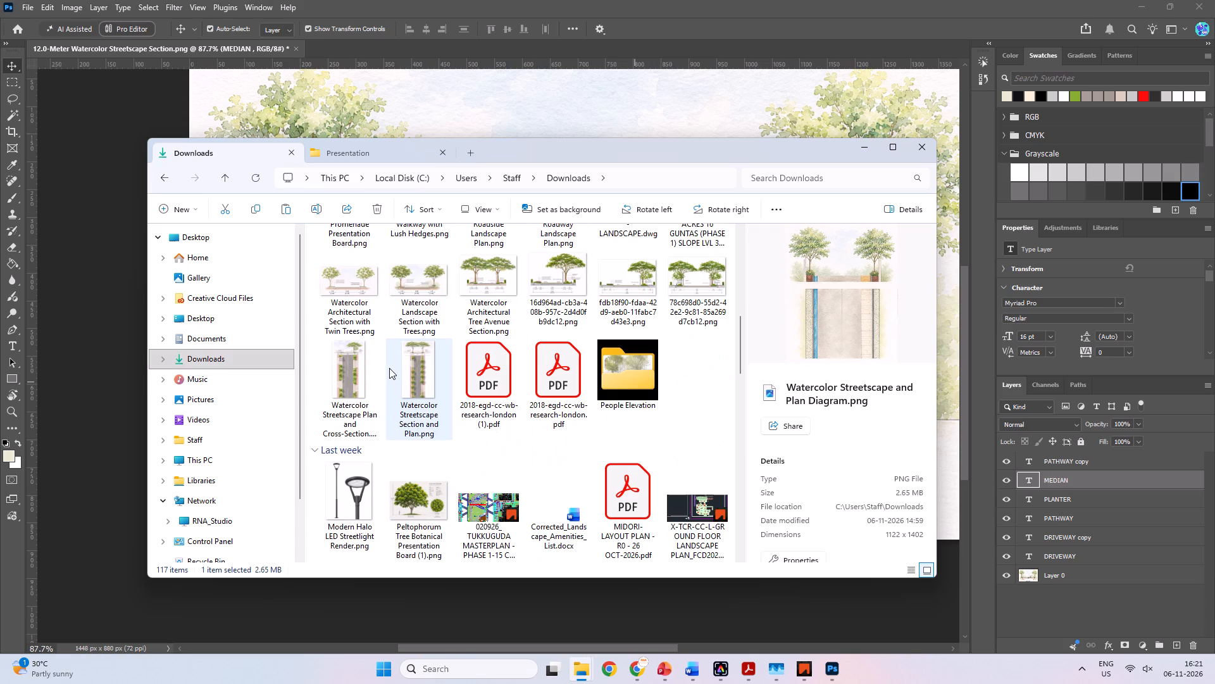
pyautogui.doubleClick(639, 367)
pyautogui.scroll(-5, 440, 304)
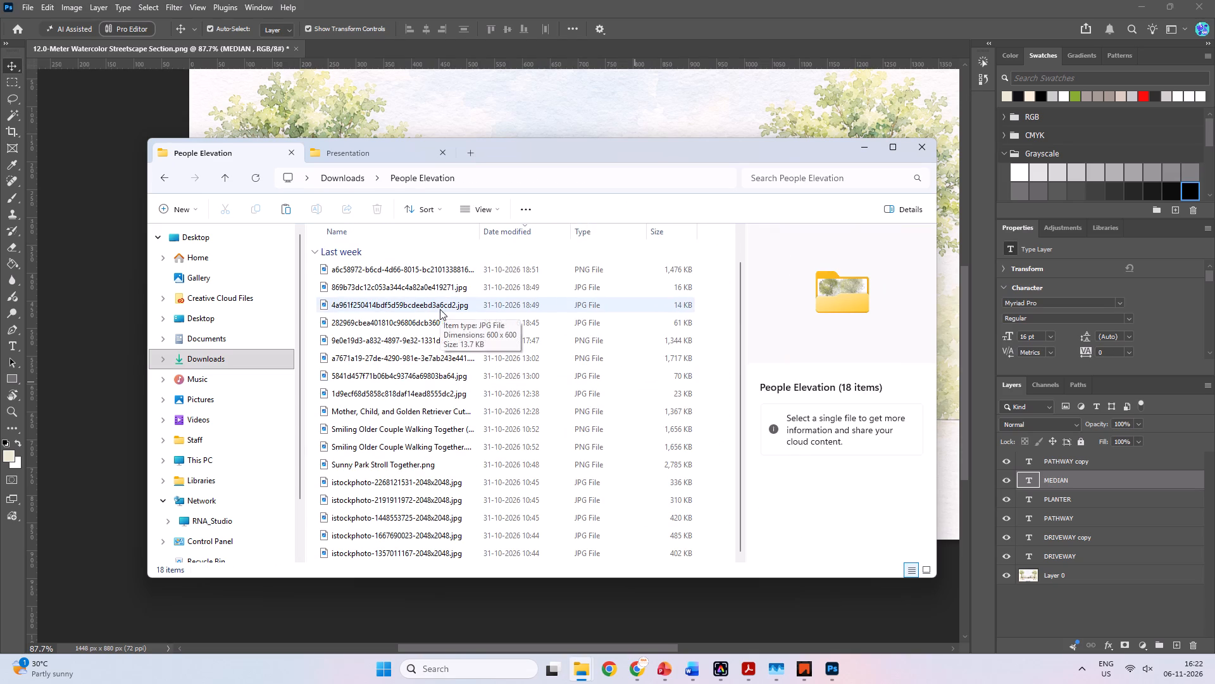
pyautogui.scroll(-2, 440, 309)
pyautogui.click(925, 564)
pyautogui.scroll(-2, 432, 301)
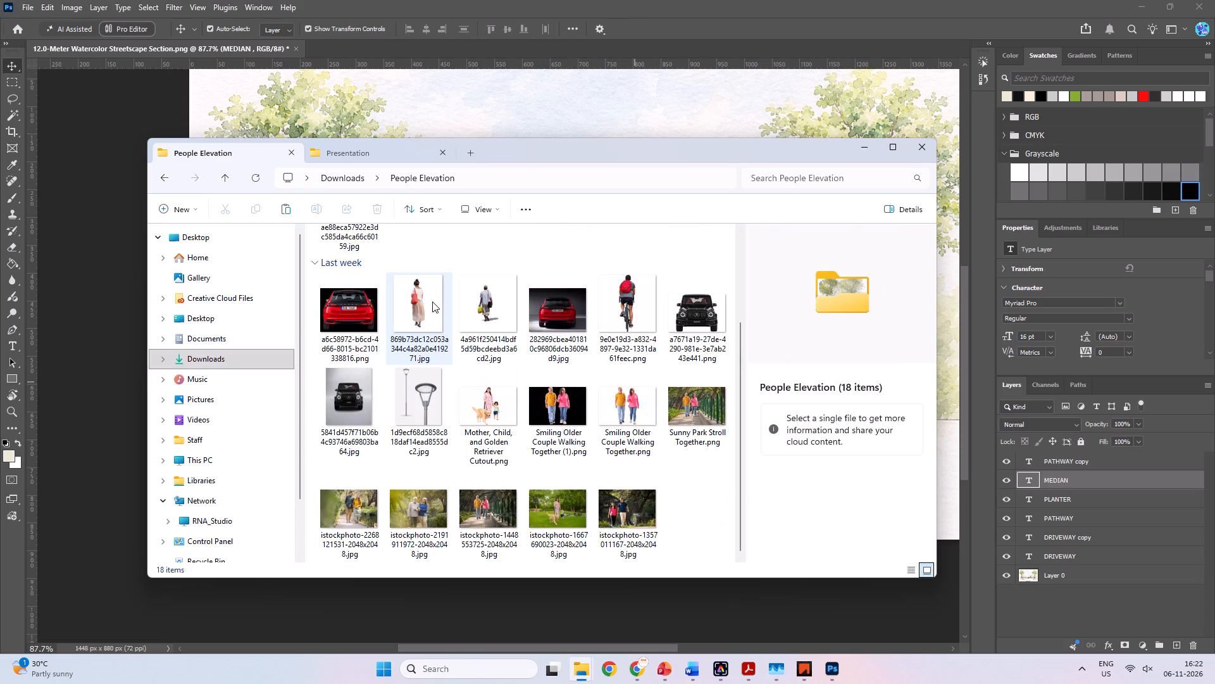
pyautogui.scroll(-2, 432, 301)
pyautogui.click(223, 177)
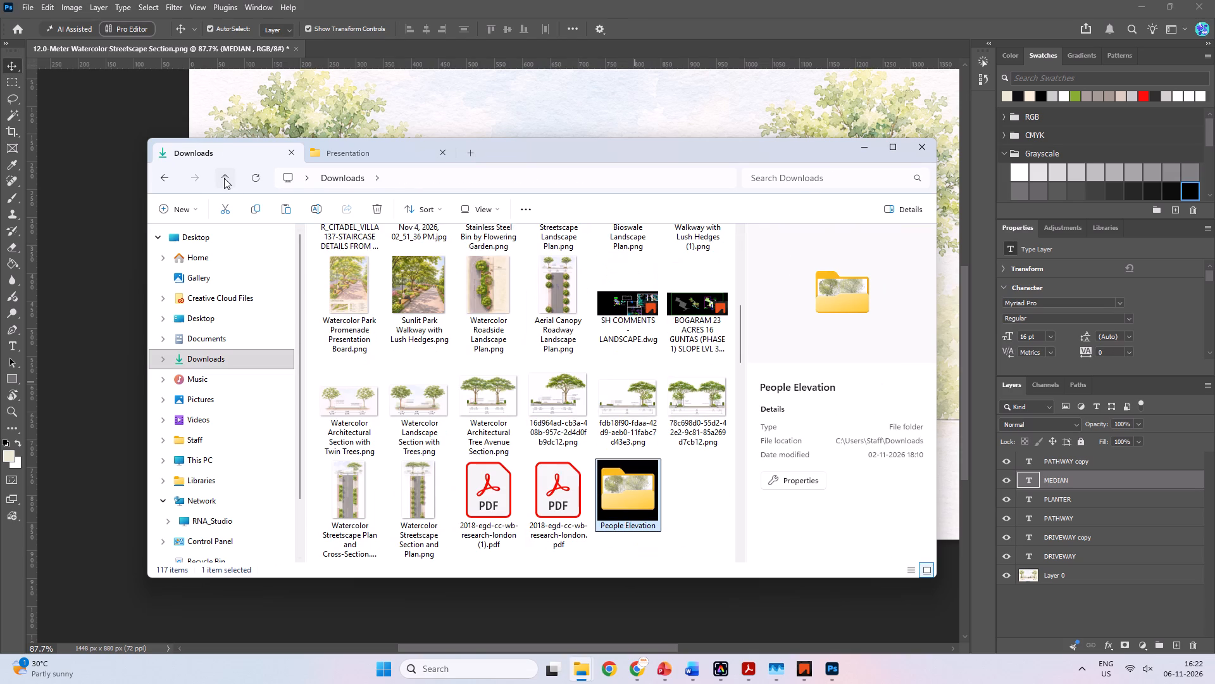
# Find the tree_Elevations folder in Downloads and look through its tree and planting images.
pyautogui.scroll(-3, 485, 352)
pyautogui.scroll(2, 485, 354)
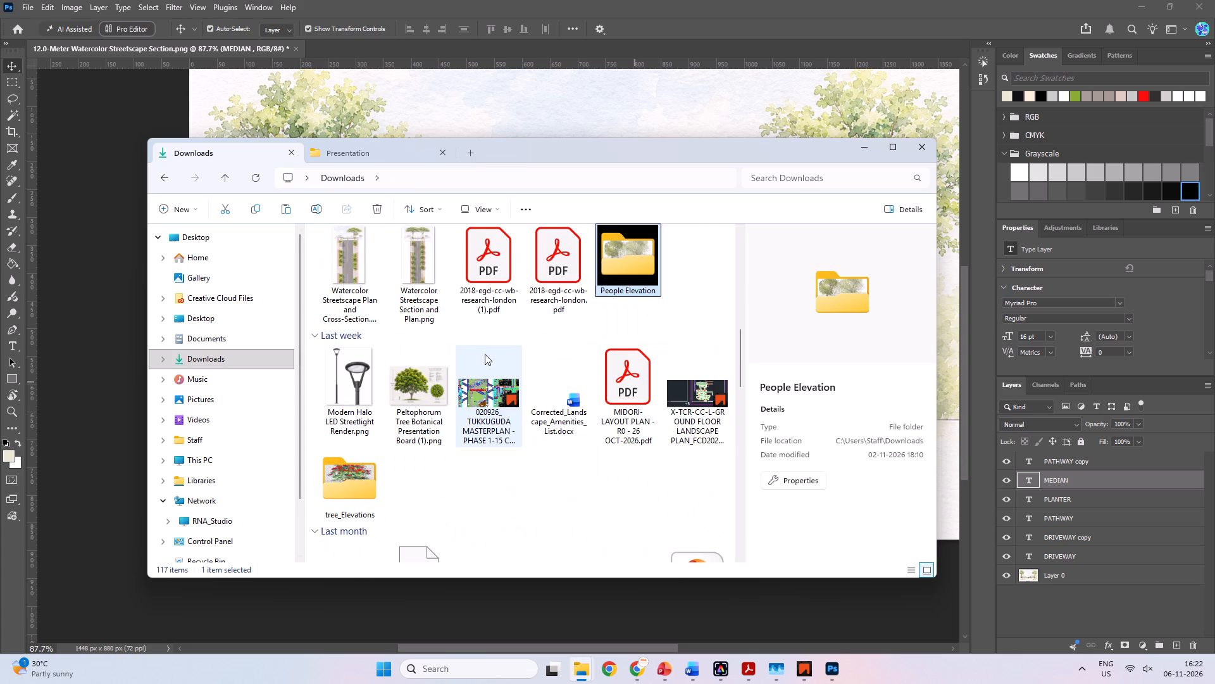
pyautogui.scroll(1, 485, 354)
pyautogui.scroll(-1, 485, 354)
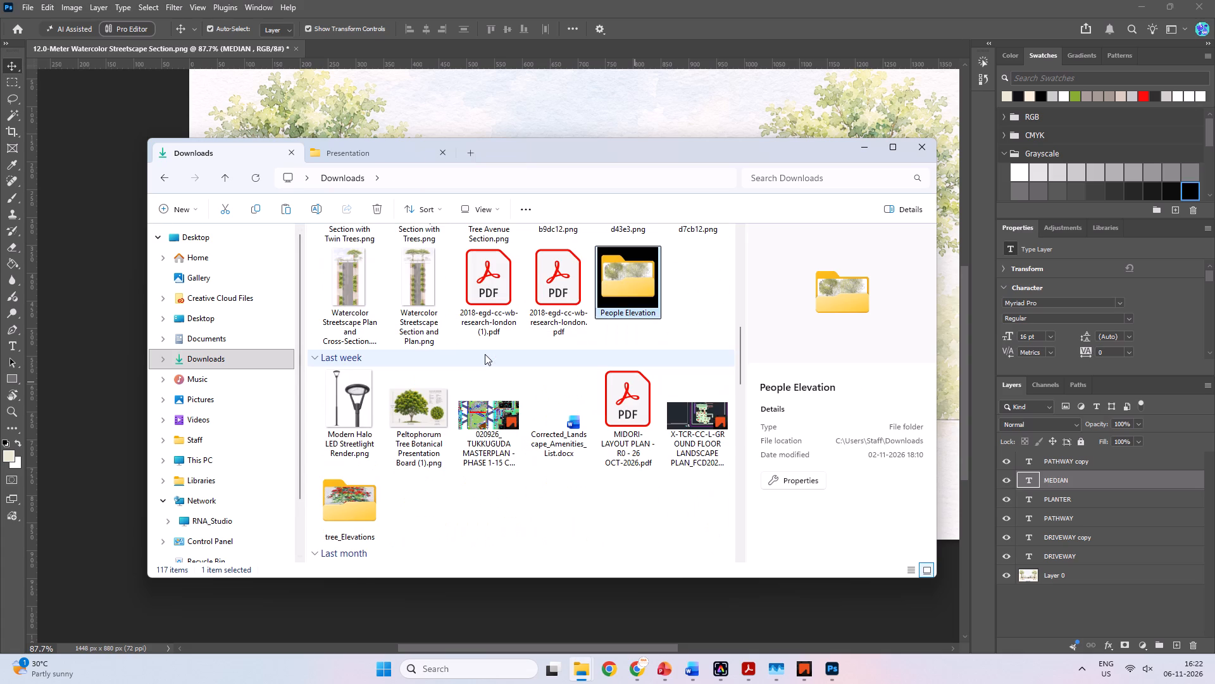
pyautogui.doubleClick(342, 500)
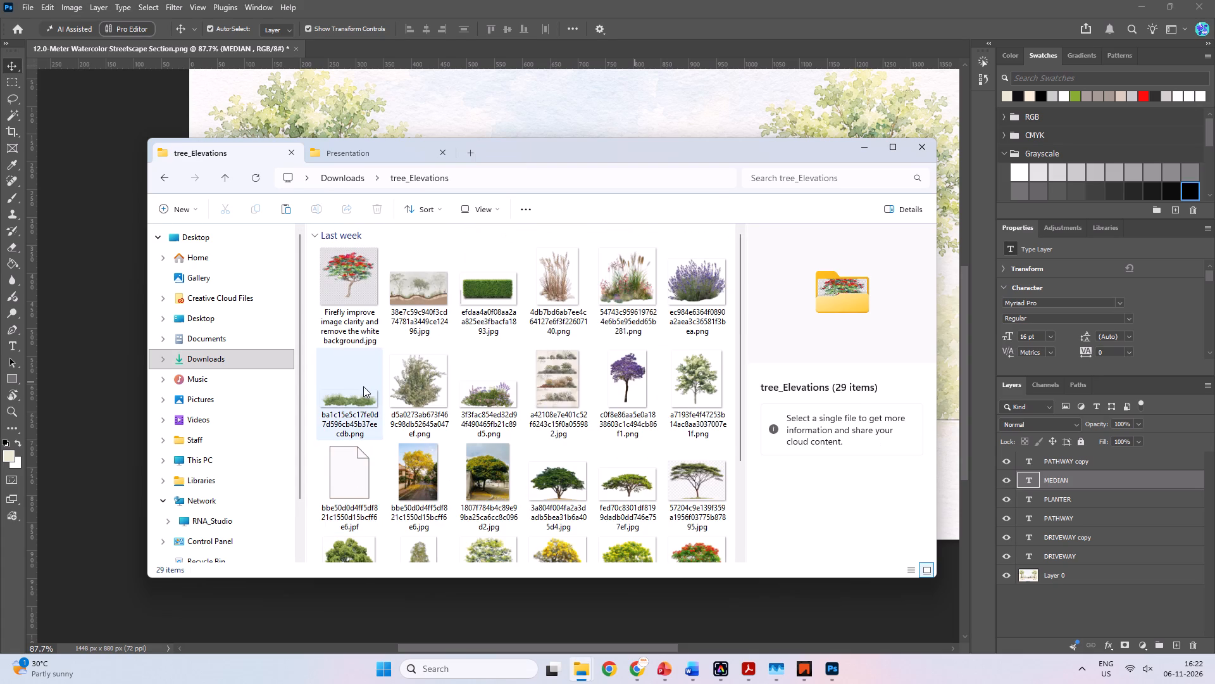
pyautogui.scroll(-2, 620, 400)
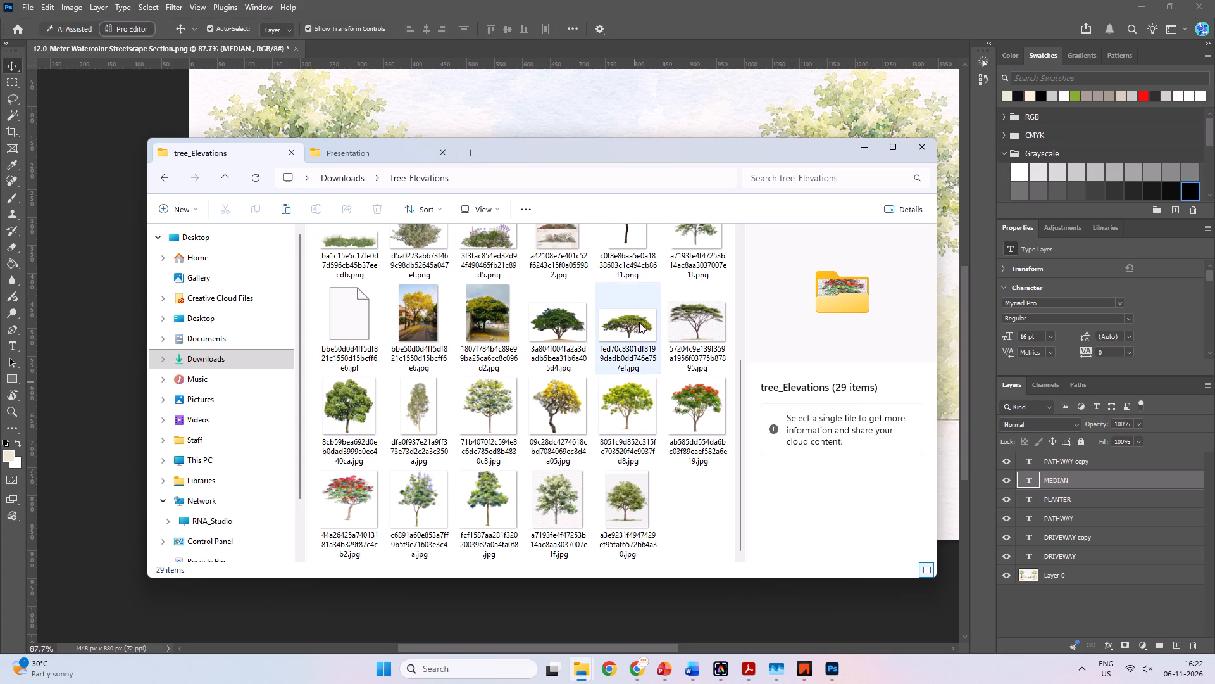
pyautogui.click(866, 141)
# Switch to the Landscape layout drawing in IIACAD and examine the street section there.
pyautogui.hotkey('alt', 'Tab')
pyautogui.hotkey('alt', 'Tab')
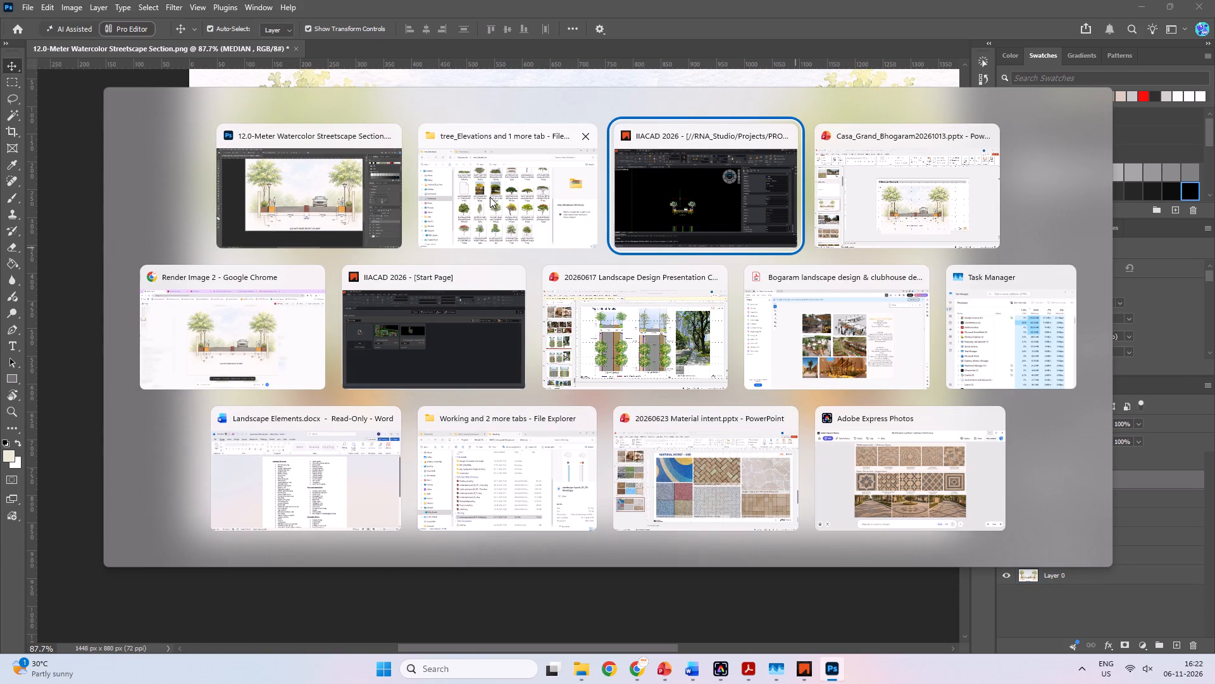
pyautogui.scroll(2, 443, 388)
pyautogui.moveTo(444, 389); pyautogui.dragTo(451, 350, button='middle')
pyautogui.hotkey('alt', 'Tab')
pyautogui.hotkey('alt', 'Tab')
pyautogui.hotkey('alt', 'Tab')
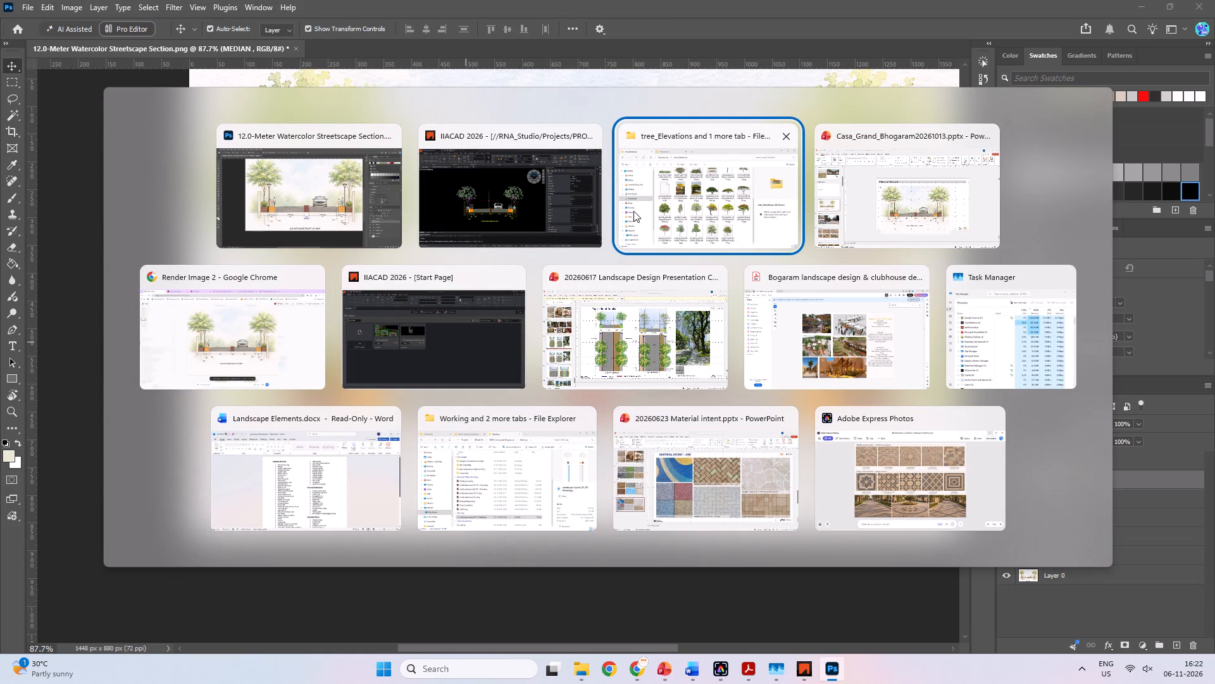
pyautogui.keyDown('alt'); pyautogui.click(487, 206); pyautogui.keyUp('alt')
# Return to the tree_Elevations folder in File Explorer and look over its planting images again.
pyautogui.hotkey('alt', 'Tab')
pyautogui.hotkey('alt', 'Tab')
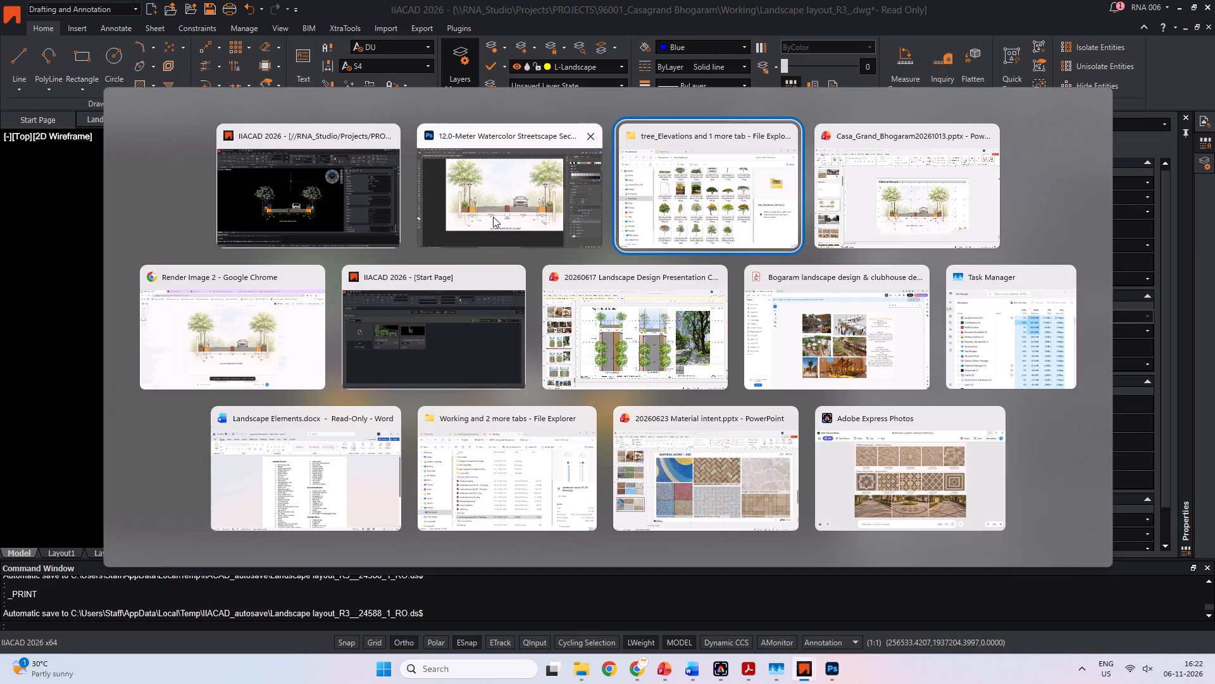
pyautogui.hotkey('alt', 'Tab')
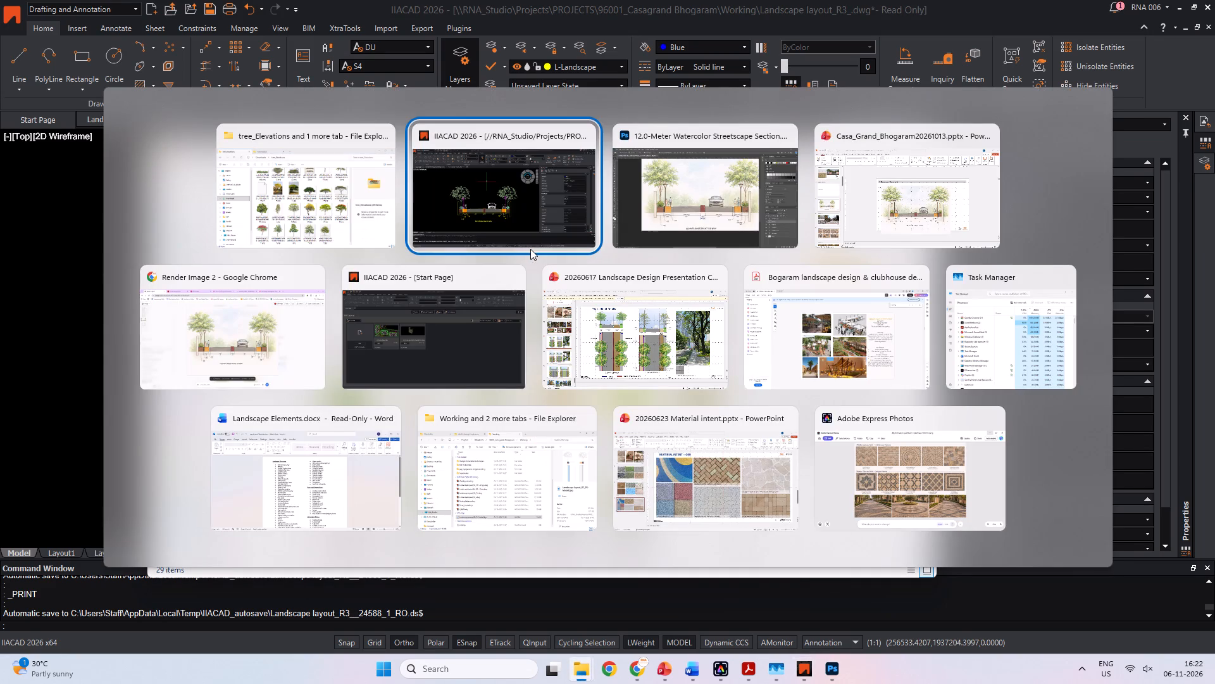
pyautogui.hotkey('alt', 'Tab')
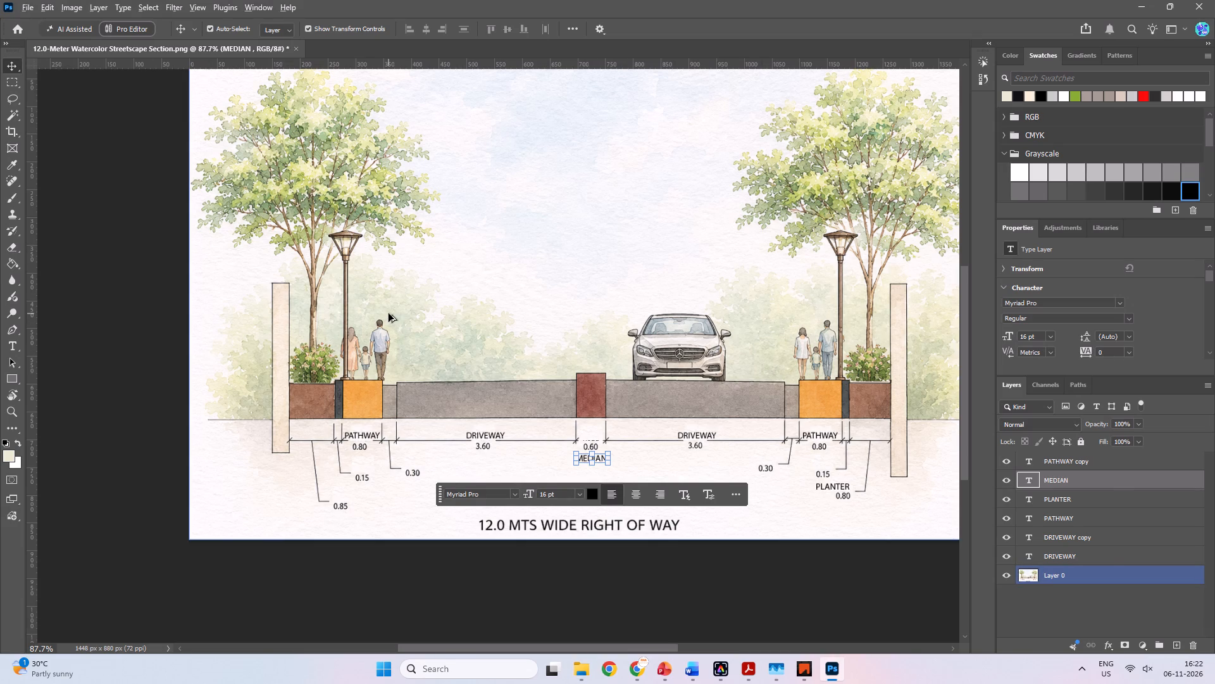
pyautogui.hotkey('alt', 'Tab')
pyautogui.scroll(3, 409, 403)
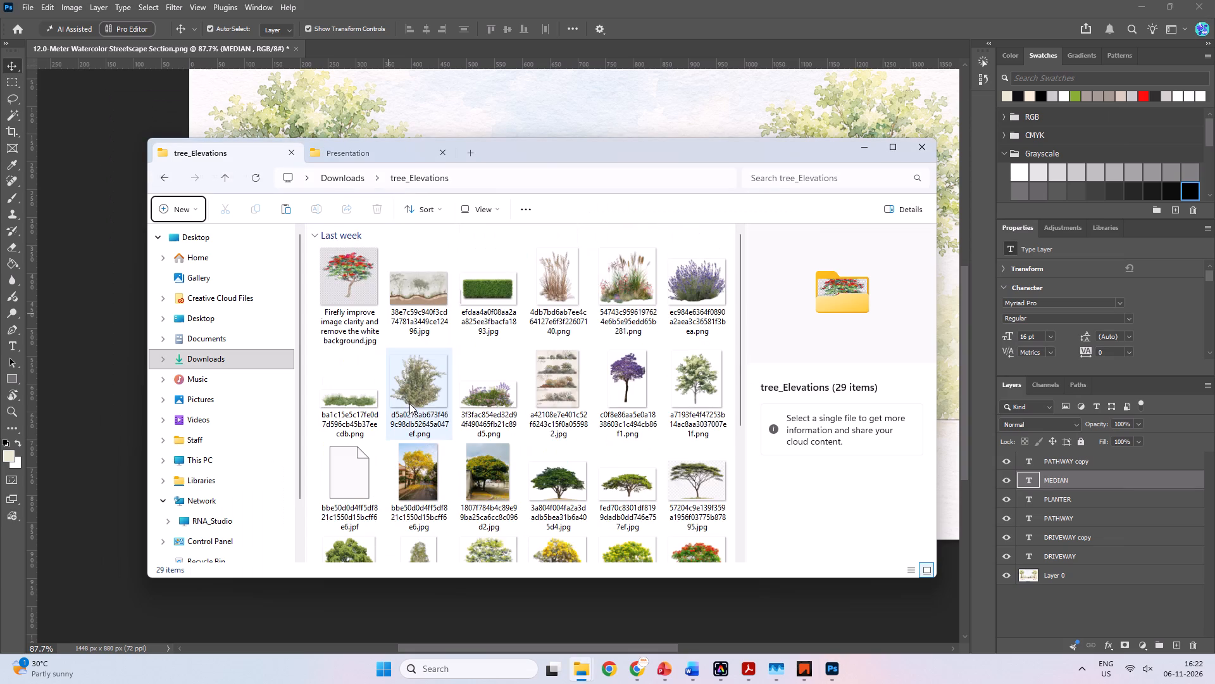
pyautogui.scroll(2, 409, 403)
# Switch to Pinterest in Chrome, search for PALM ISOLATED and look over the palm images.
pyautogui.hotkey('alt', 'Tab')
pyautogui.hotkey('alt', 'Tab')
pyautogui.hotkey('alt', 'Tab')
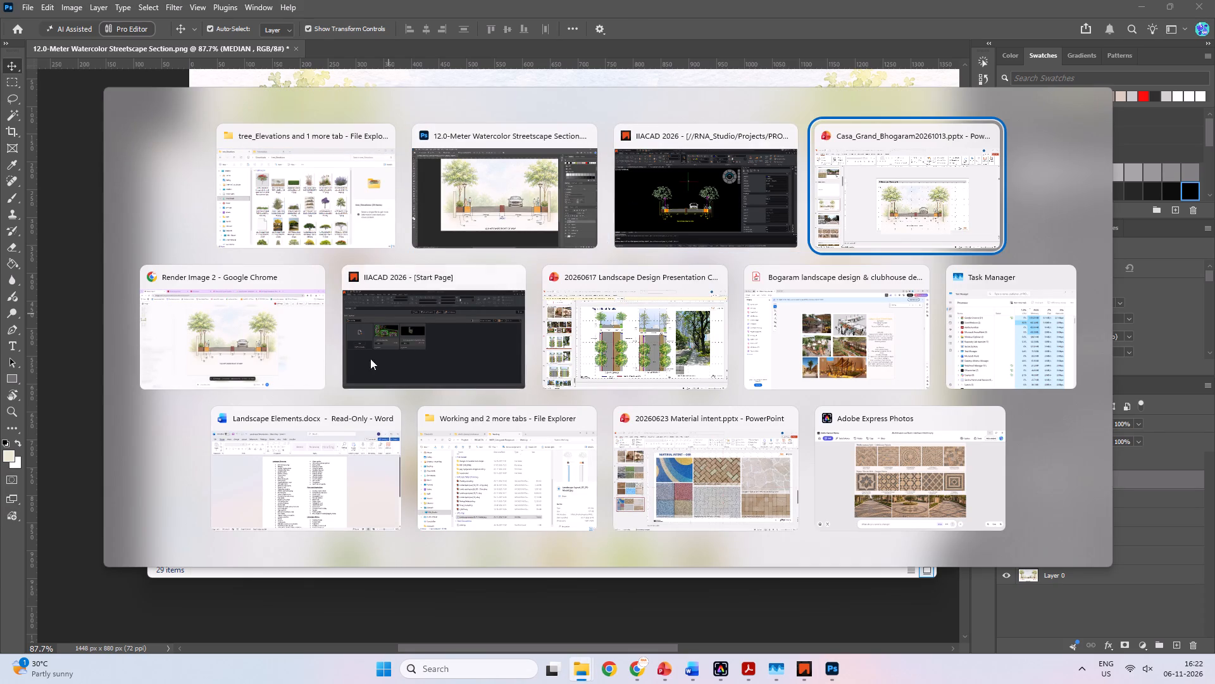
pyautogui.keyDown('alt'); pyautogui.click(273, 327); pyautogui.keyUp('alt')
pyautogui.click(374, 0)
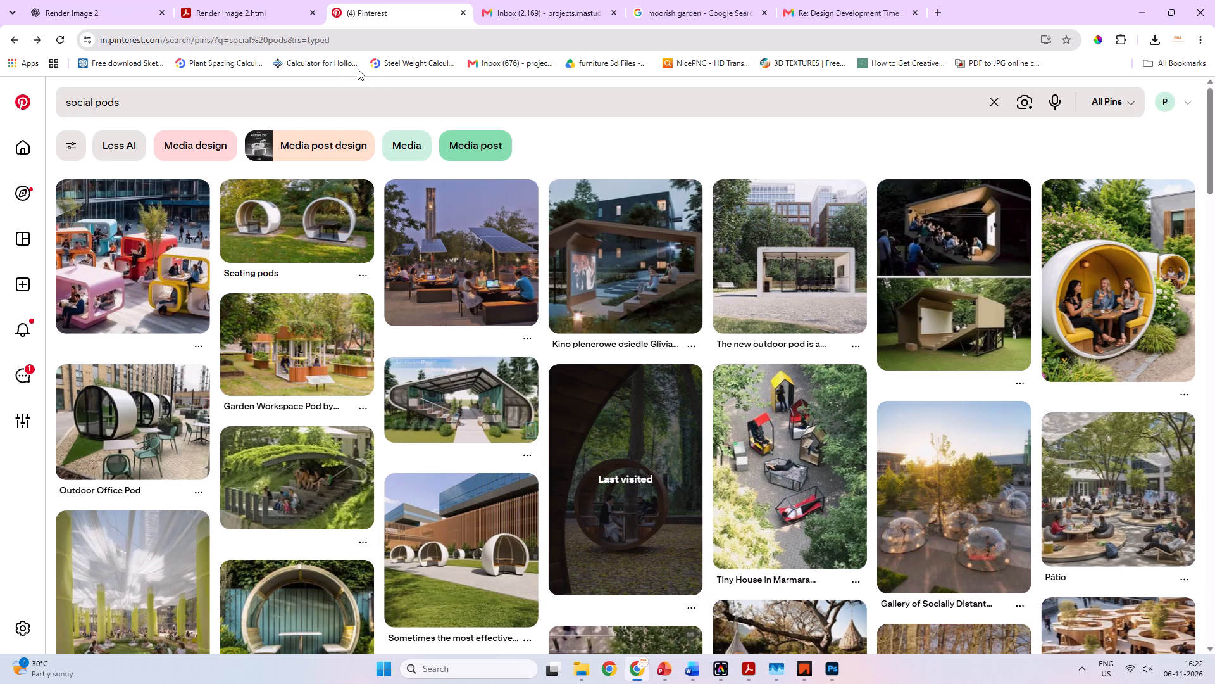
pyautogui.click(269, 103)
pyautogui.hotkey('ctrl', 'a')
pyautogui.write('PL')
pyautogui.press('BackSpace')
pyautogui.write('ALM ISOLATED')
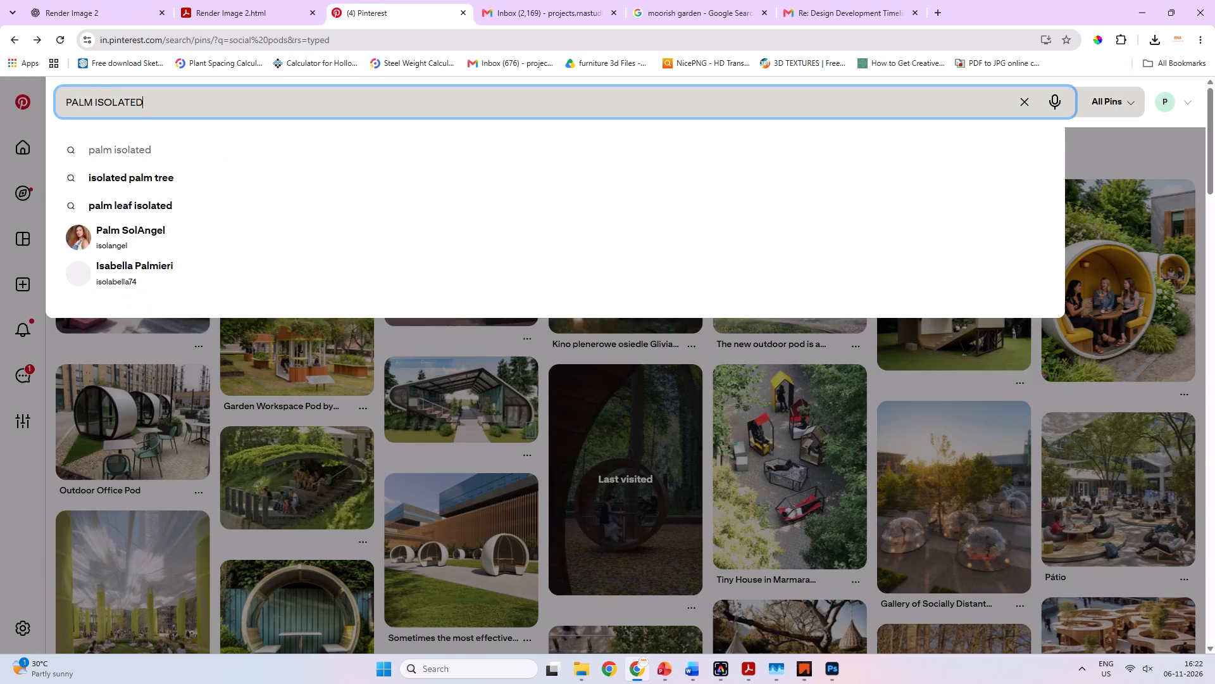
pyautogui.press('space')
pyautogui.press('Return')
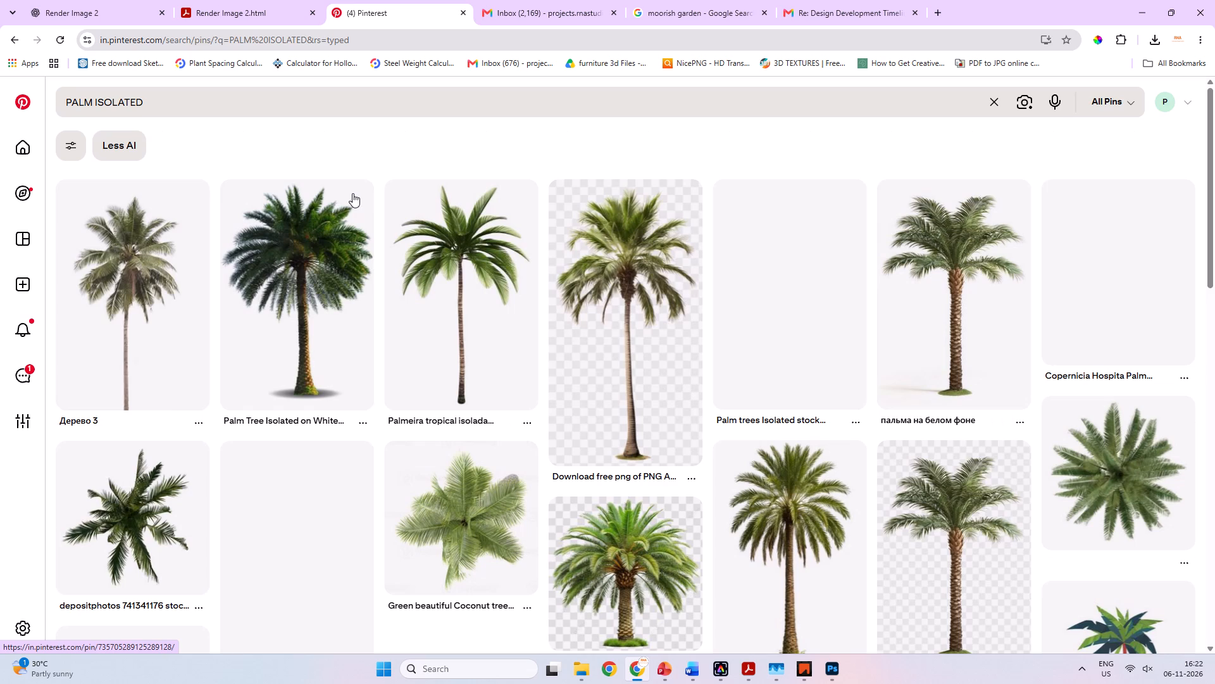
pyautogui.scroll(-3, 455, 231)
pyautogui.scroll(4, 279, 250)
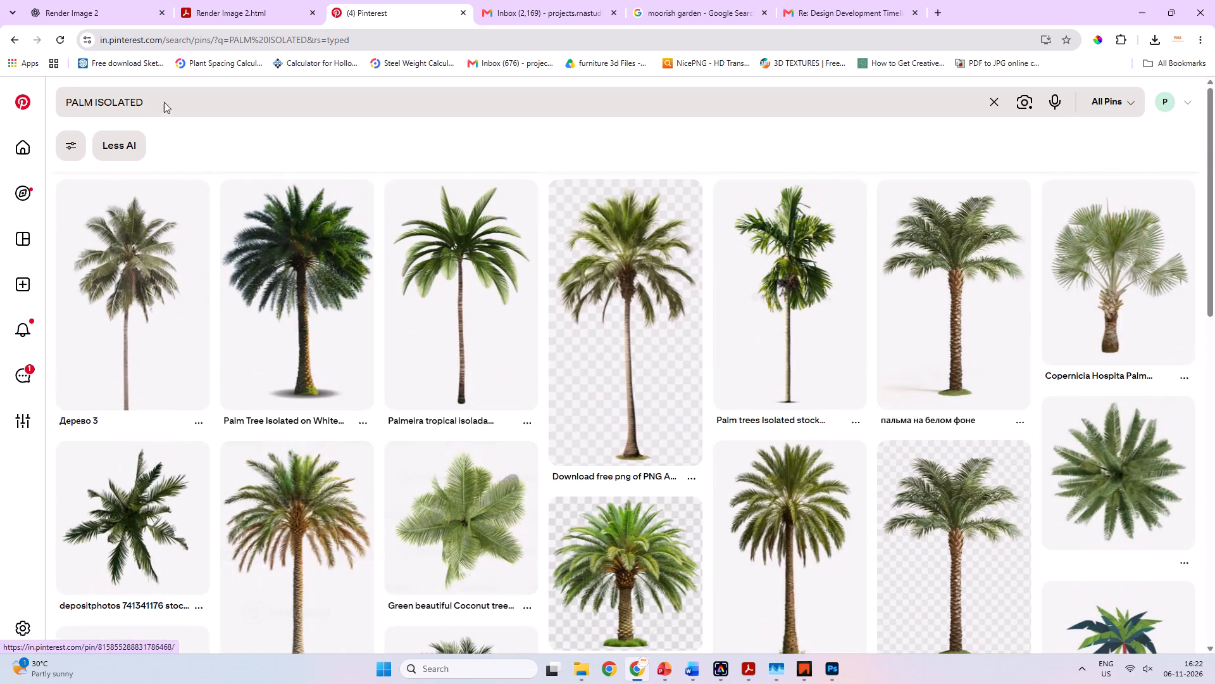
# Search Pinterest for PALM ISOLATED WATERCOLOUR, look over the palm images and repeat the search with that exact spelling.
pyautogui.click(163, 102)
pyautogui.press('space')
pyautogui.write('WATERCOLOUR')
pyautogui.press('space')
pyautogui.press('Return')
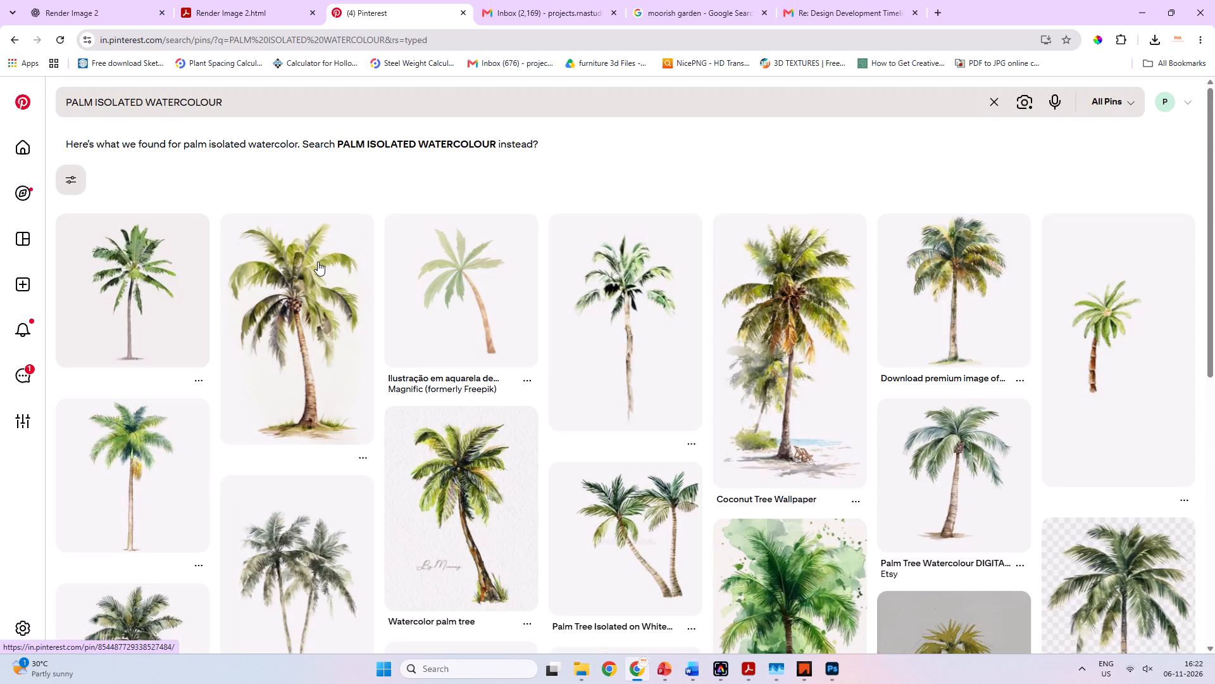
pyautogui.scroll(-1, 314, 265)
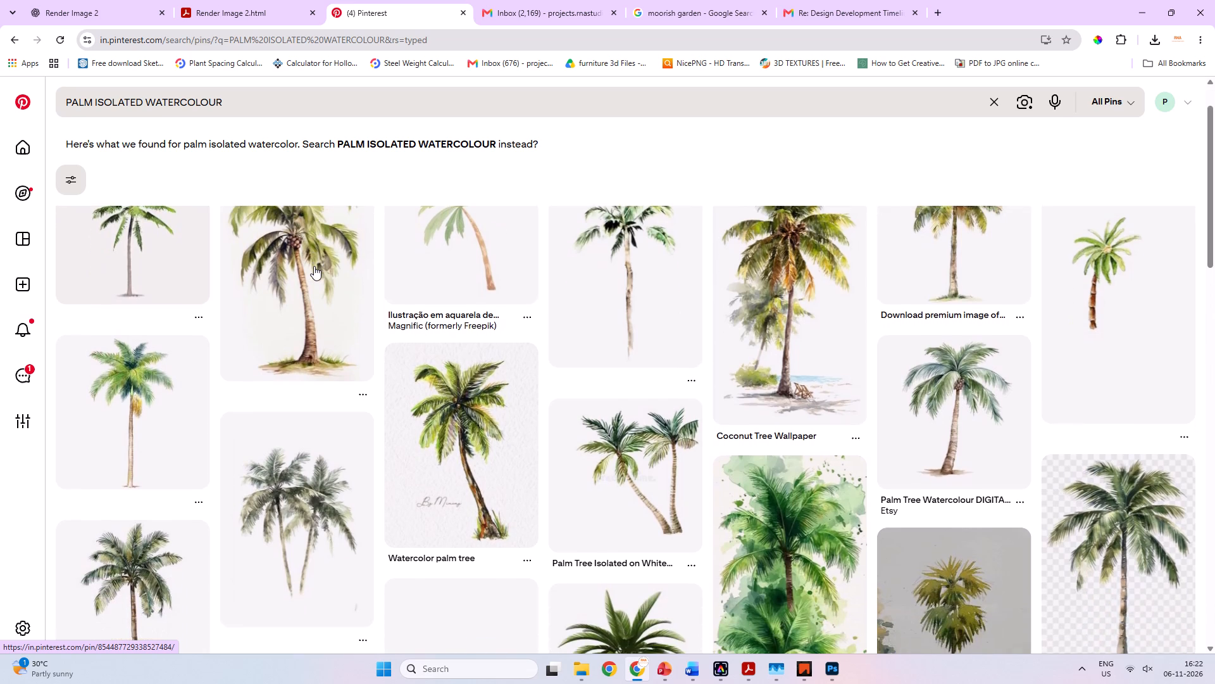
pyautogui.scroll(-6, 314, 266)
pyautogui.scroll(7, 322, 284)
pyautogui.scroll(-6, 324, 286)
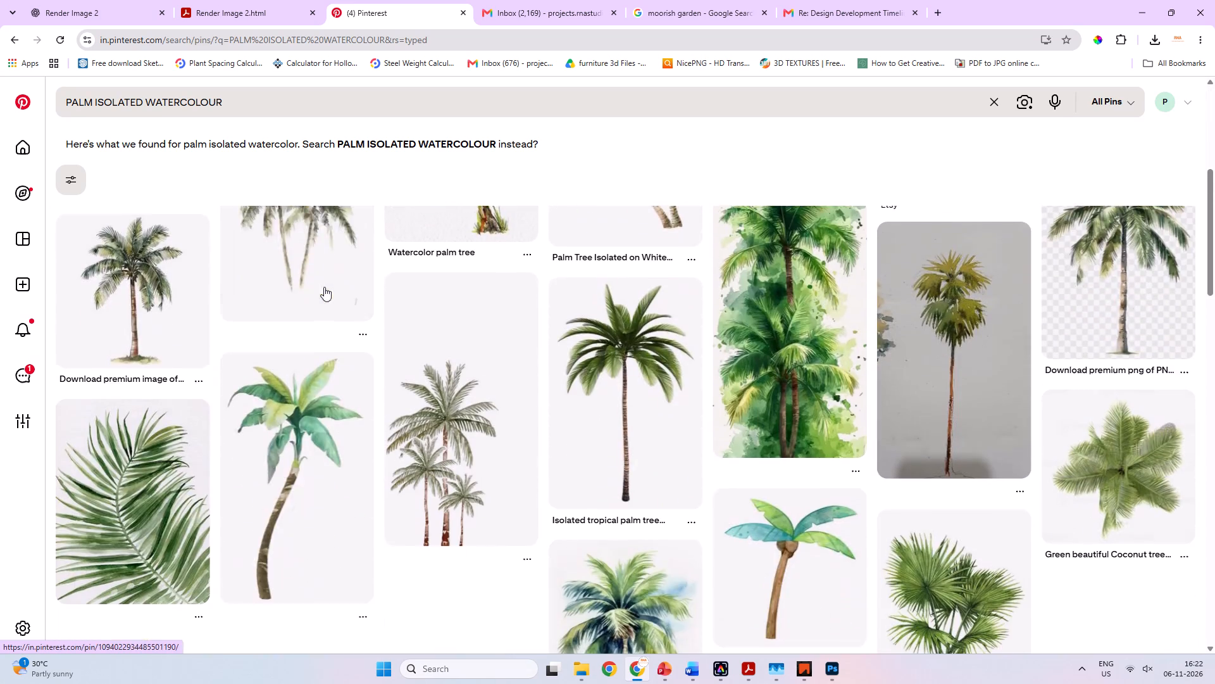
pyautogui.scroll(-6, 324, 287)
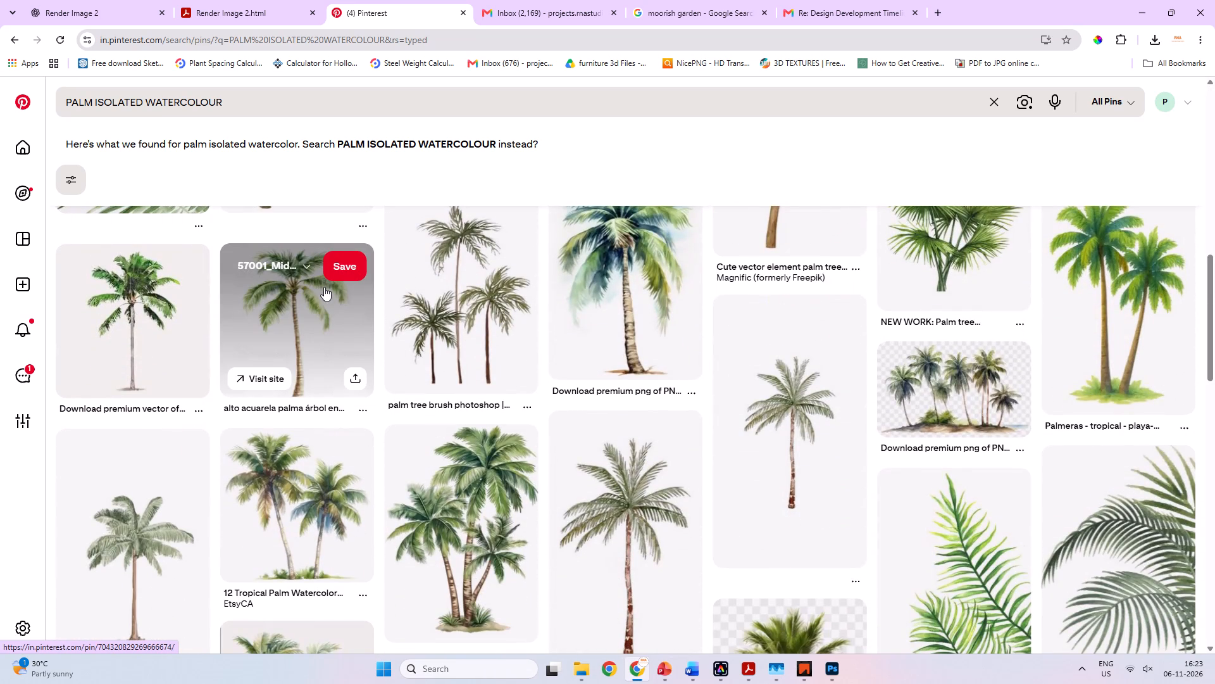
pyautogui.scroll(-4, 324, 287)
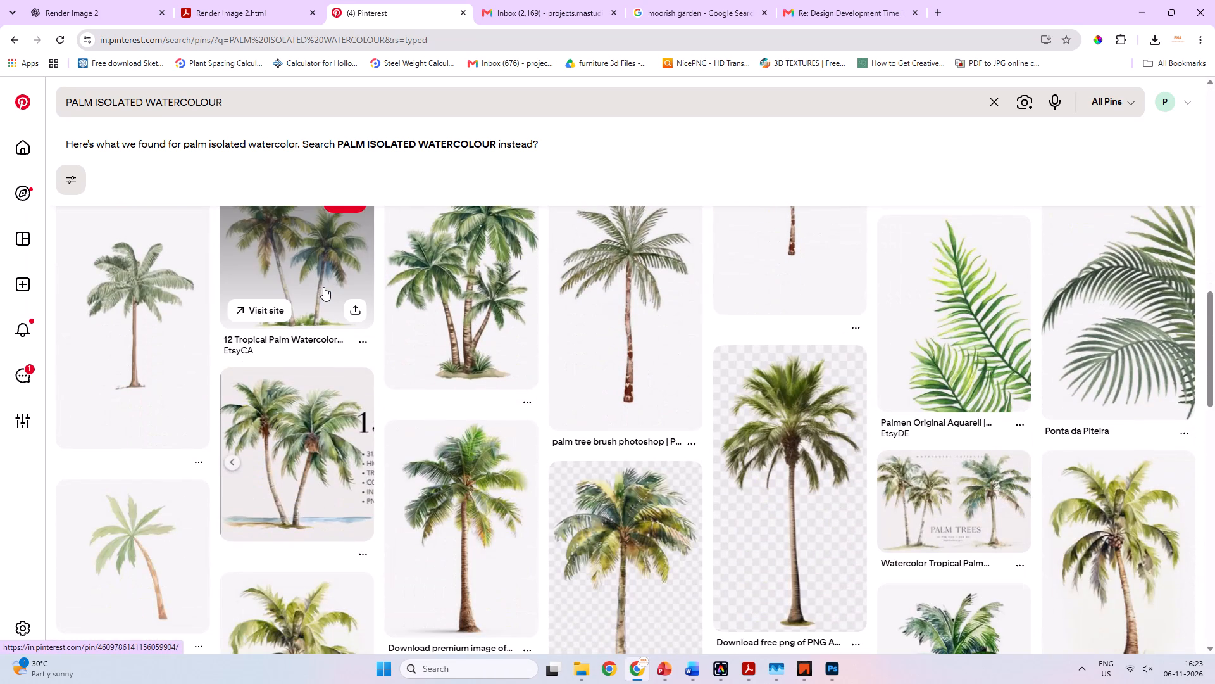
pyautogui.scroll(-5, 321, 287)
pyautogui.scroll(11, 321, 289)
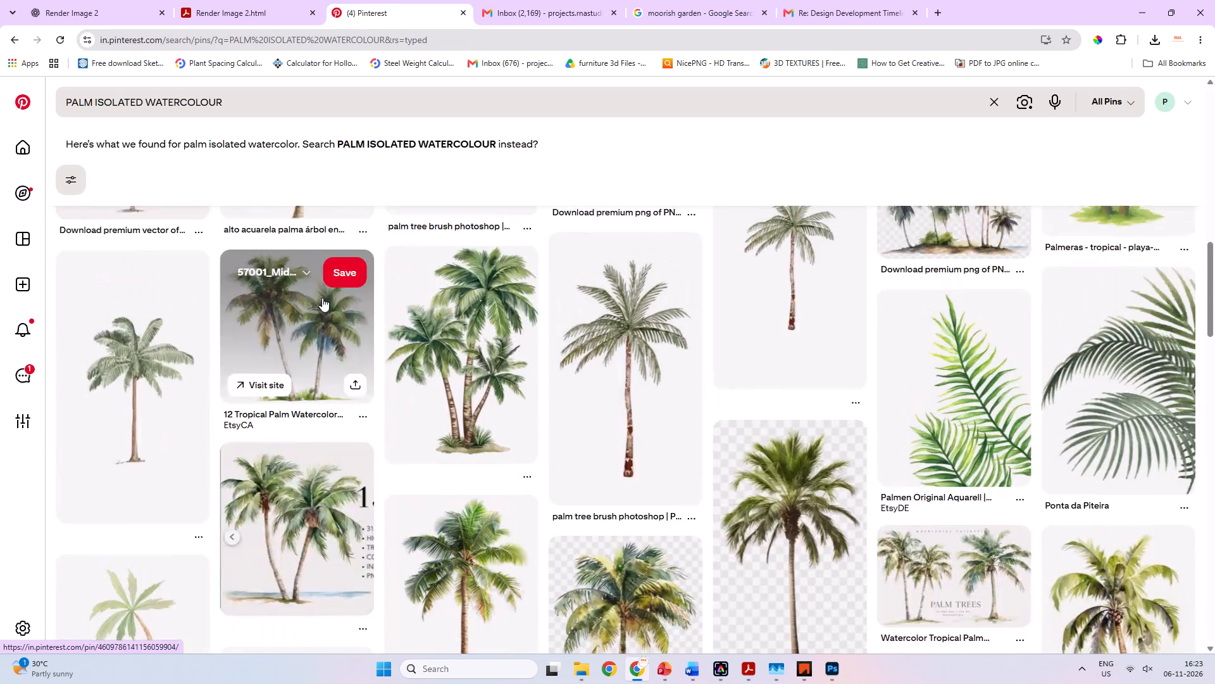
pyautogui.scroll(1, 322, 298)
pyautogui.scroll(4, 157, 182)
pyautogui.click(235, 110)
pyautogui.doubleClick(366, 146)
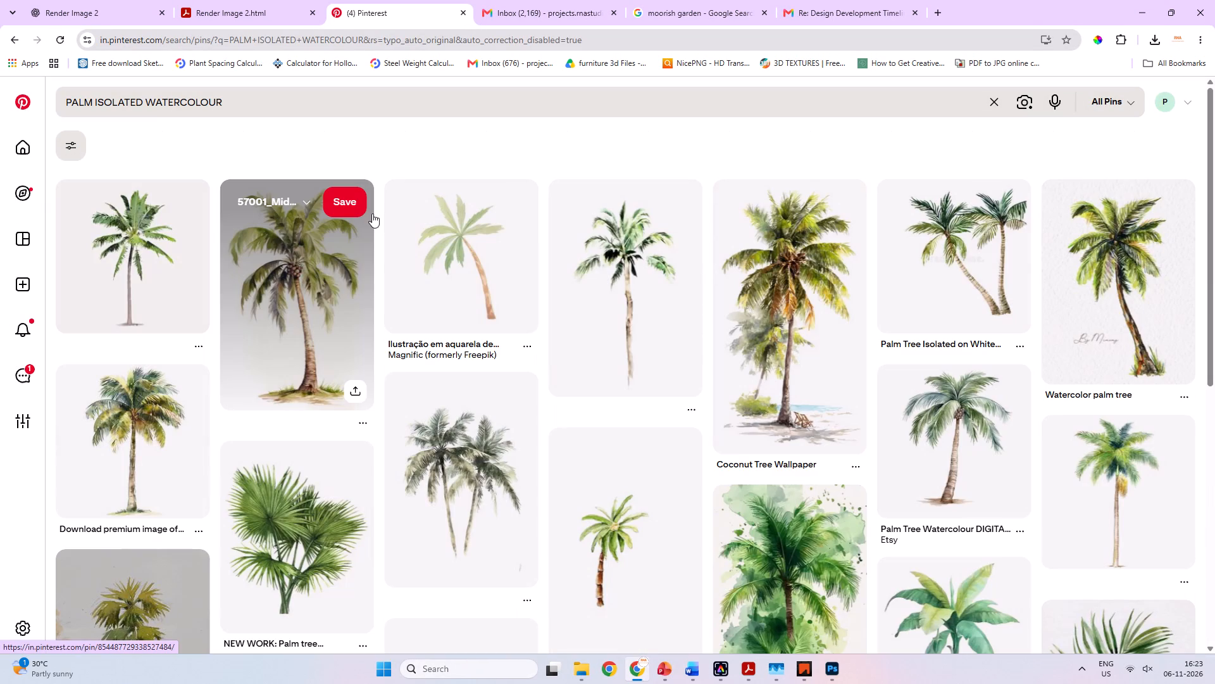
# Extend the search to PALM ISOLATED WATERCOLOUR AREACA PALM in that exact spelling and look over the palm images.
pyautogui.click(266, 98)
pyautogui.press('space')
pyautogui.write('AREACA')
pyautogui.press('space')
pyautogui.write('PALM')
pyautogui.press('Return')
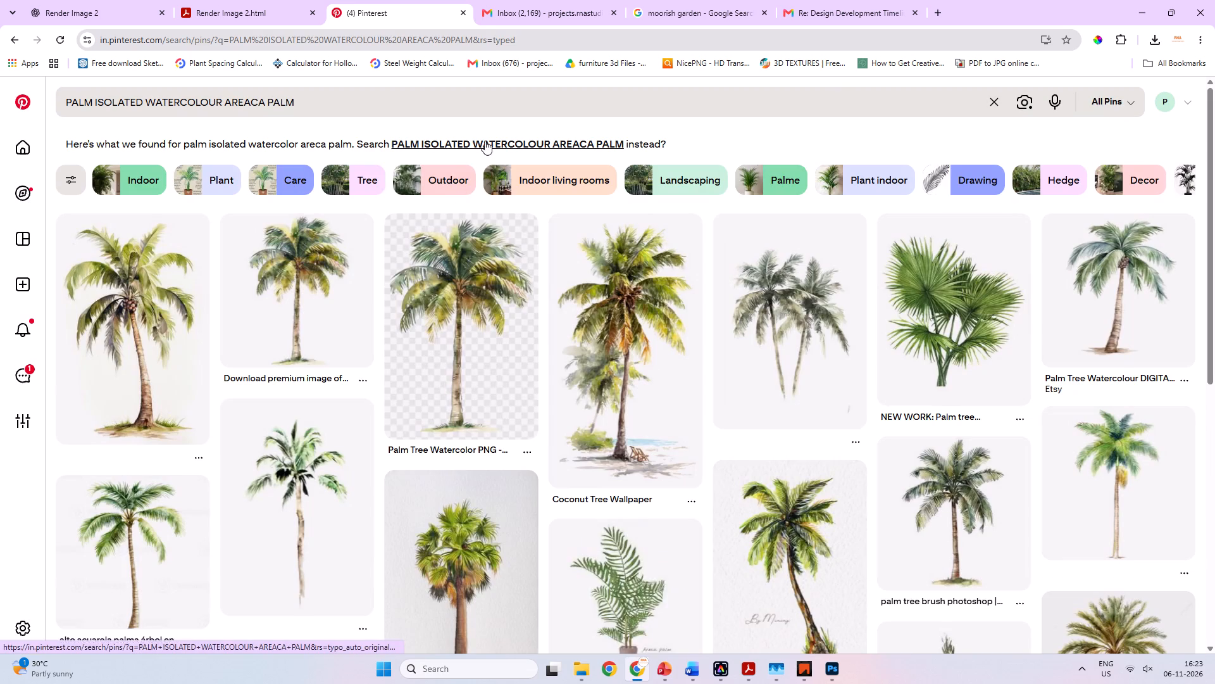
pyautogui.click(485, 141)
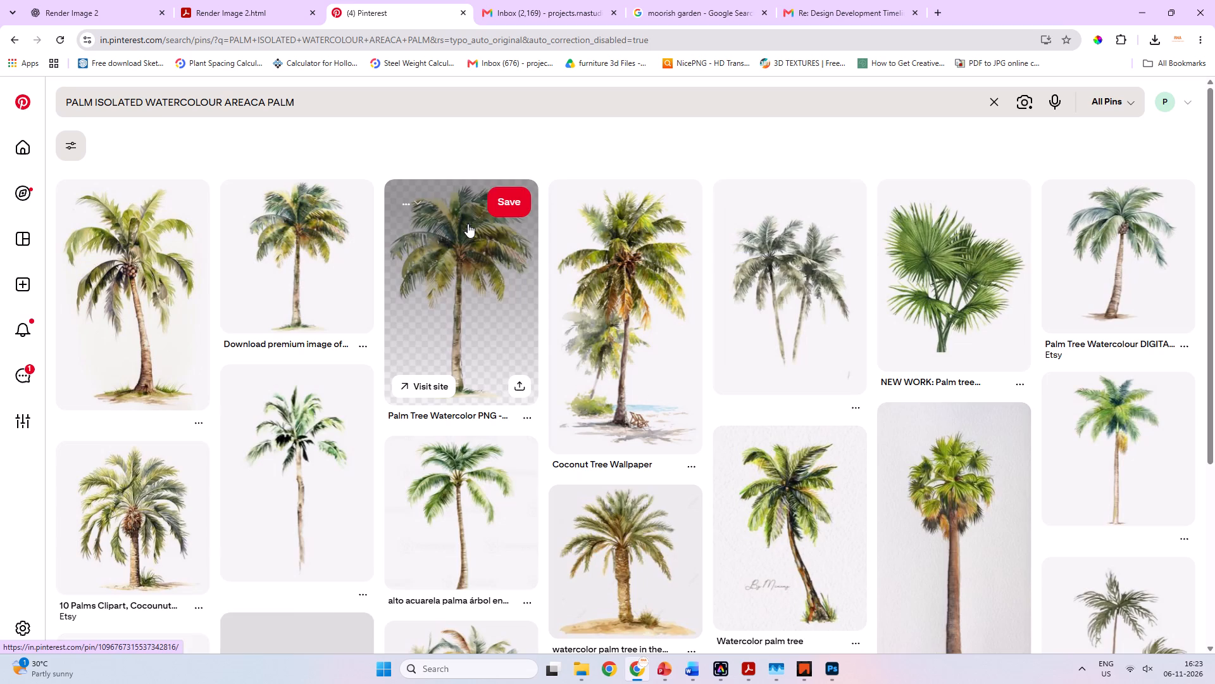
pyautogui.scroll(-8, 540, 236)
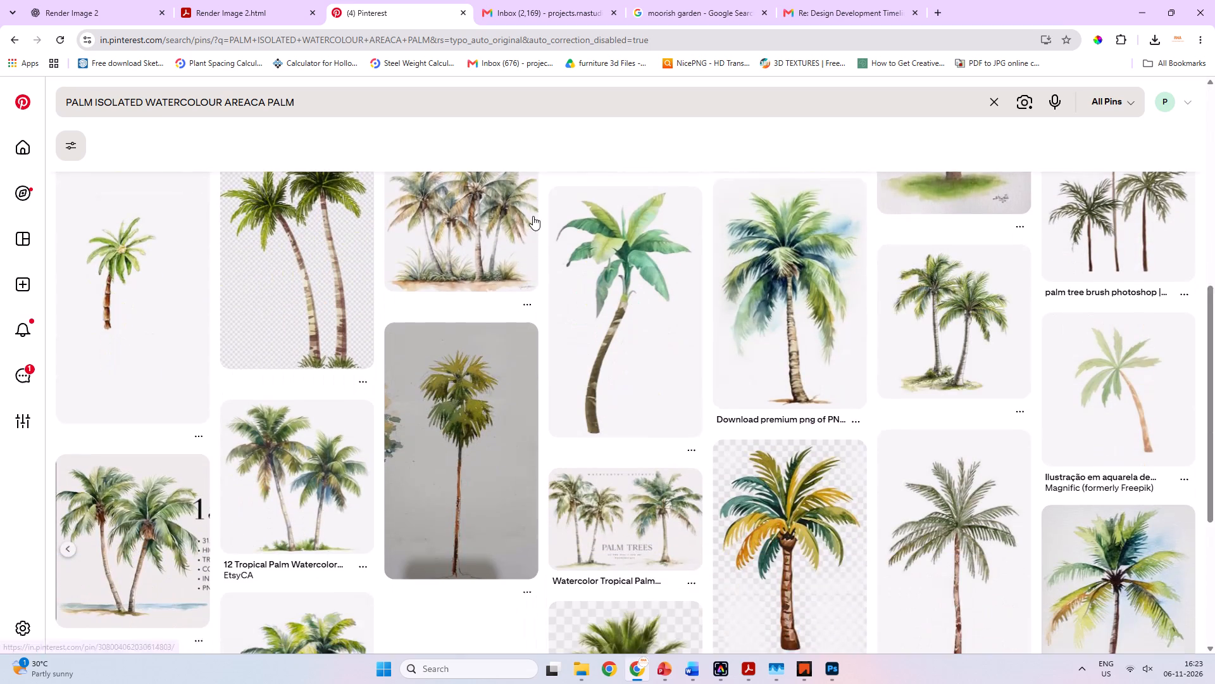
pyautogui.scroll(-8, 535, 260)
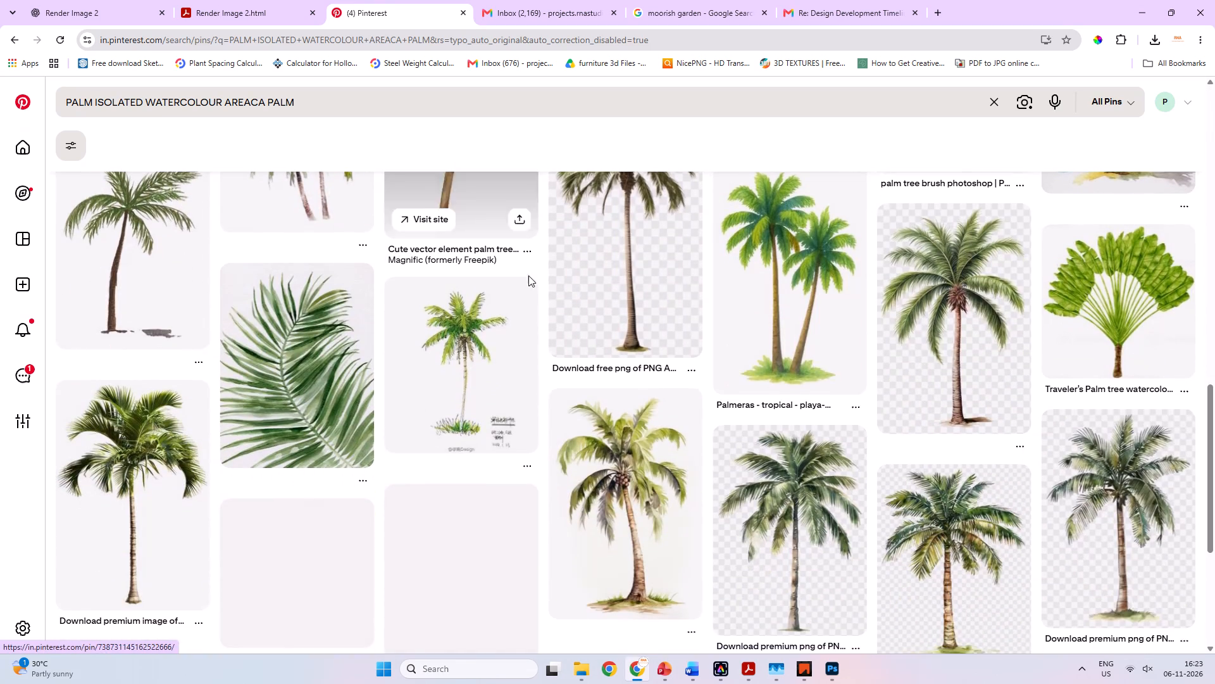
pyautogui.scroll(-16, 528, 275)
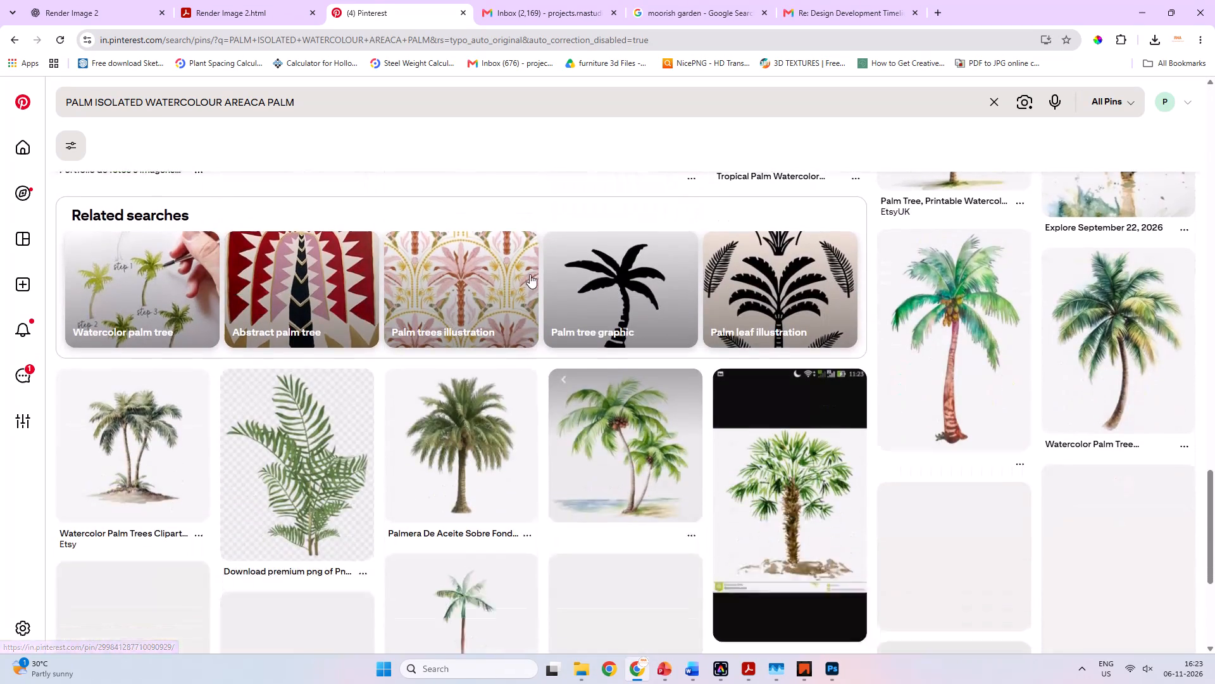
pyautogui.scroll(-7, 530, 274)
pyautogui.hotkey('alt', 'Tab')
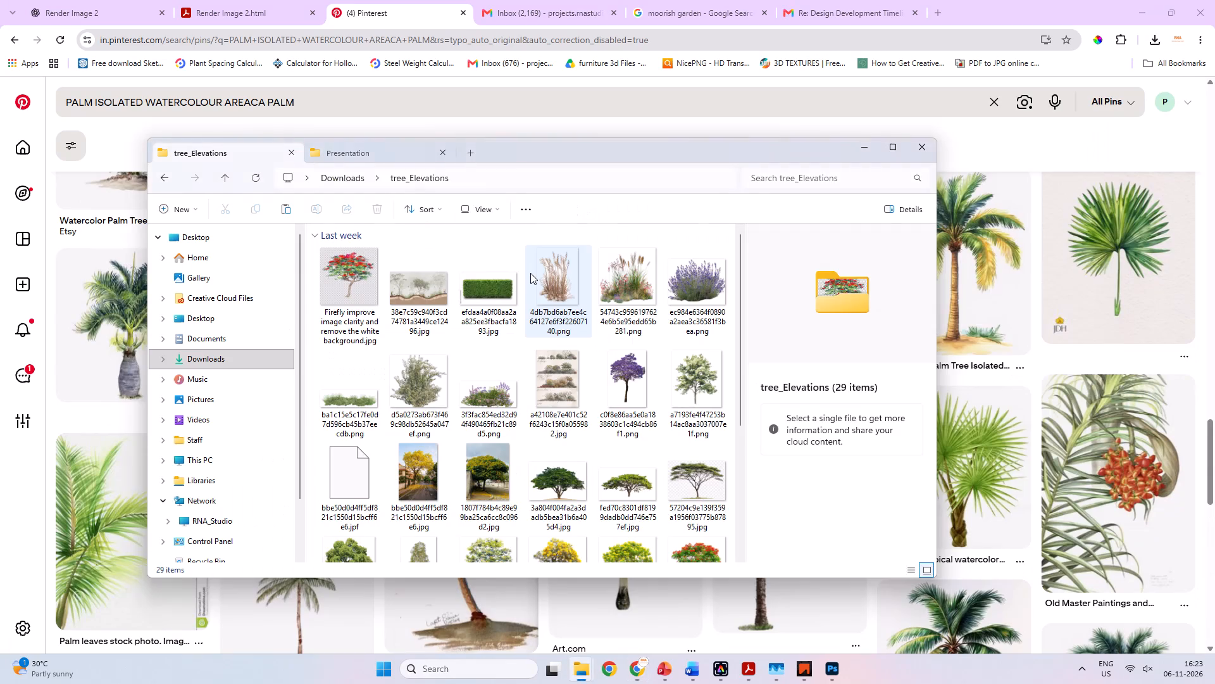
pyautogui.hotkey('alt', 'Tab')
pyautogui.scroll(-3, 573, 350)
# Examine the Art.com pale watercolour palm pin and a related coconut palm pin, and return to the search results.
pyautogui.click(647, 377)
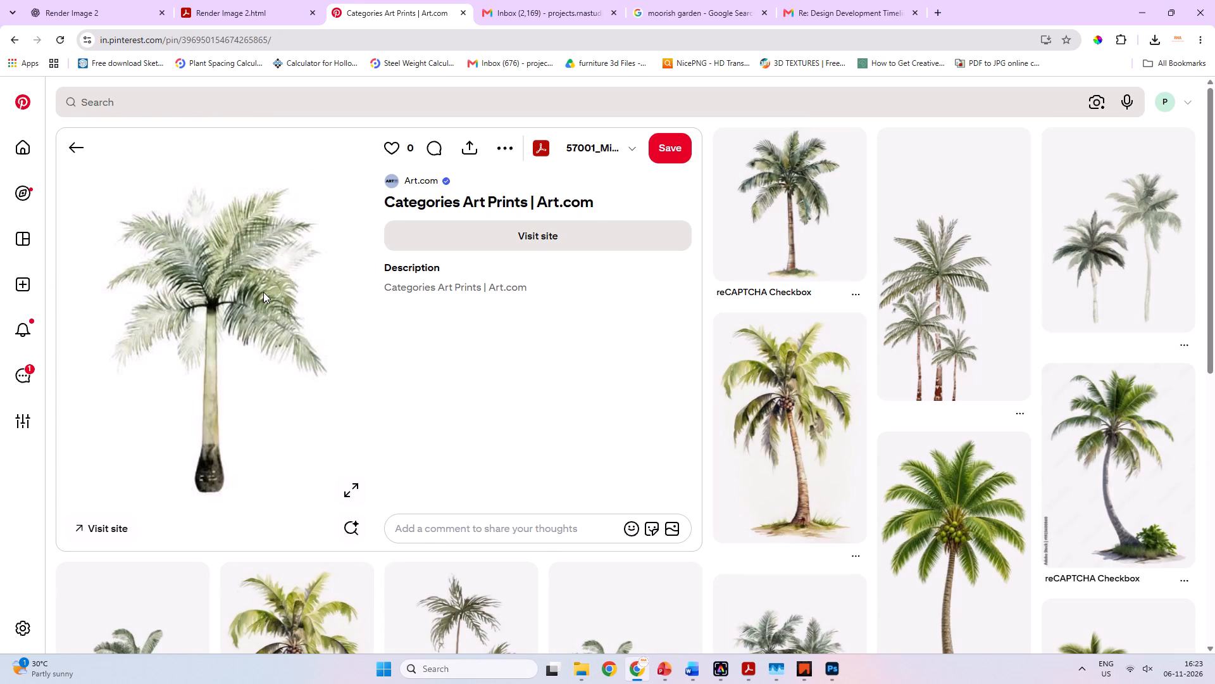
pyautogui.click(742, 222)
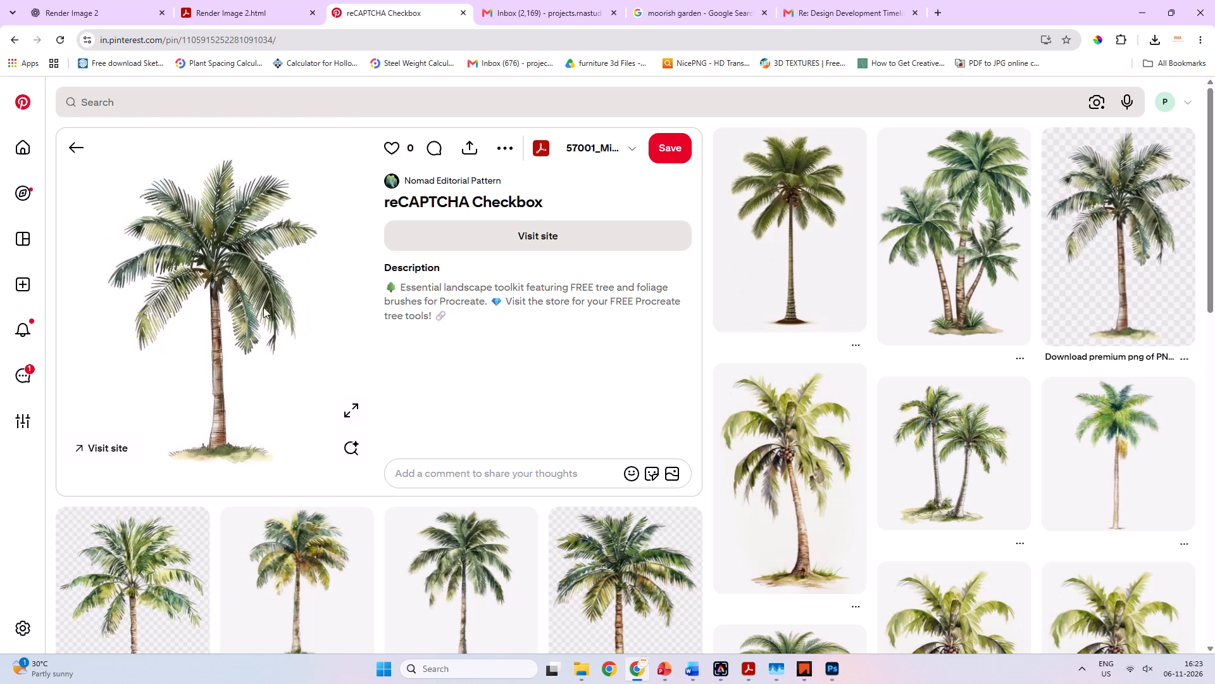
pyautogui.scroll(-2, 263, 307)
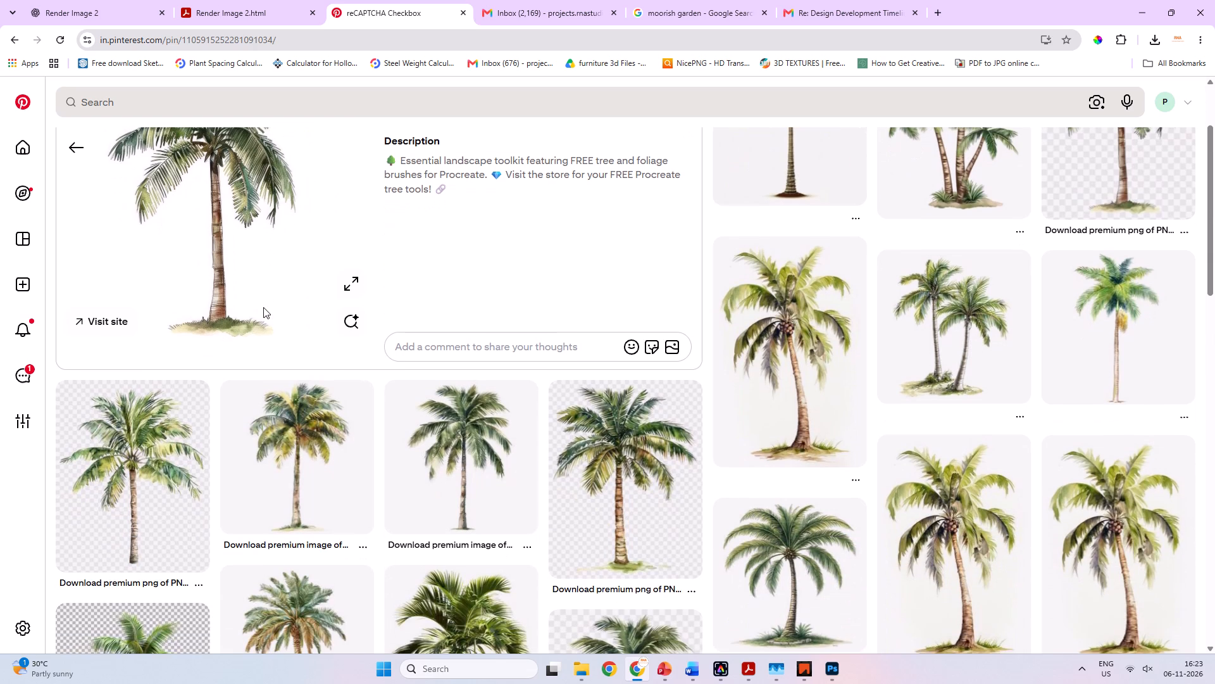
pyautogui.scroll(4, 263, 307)
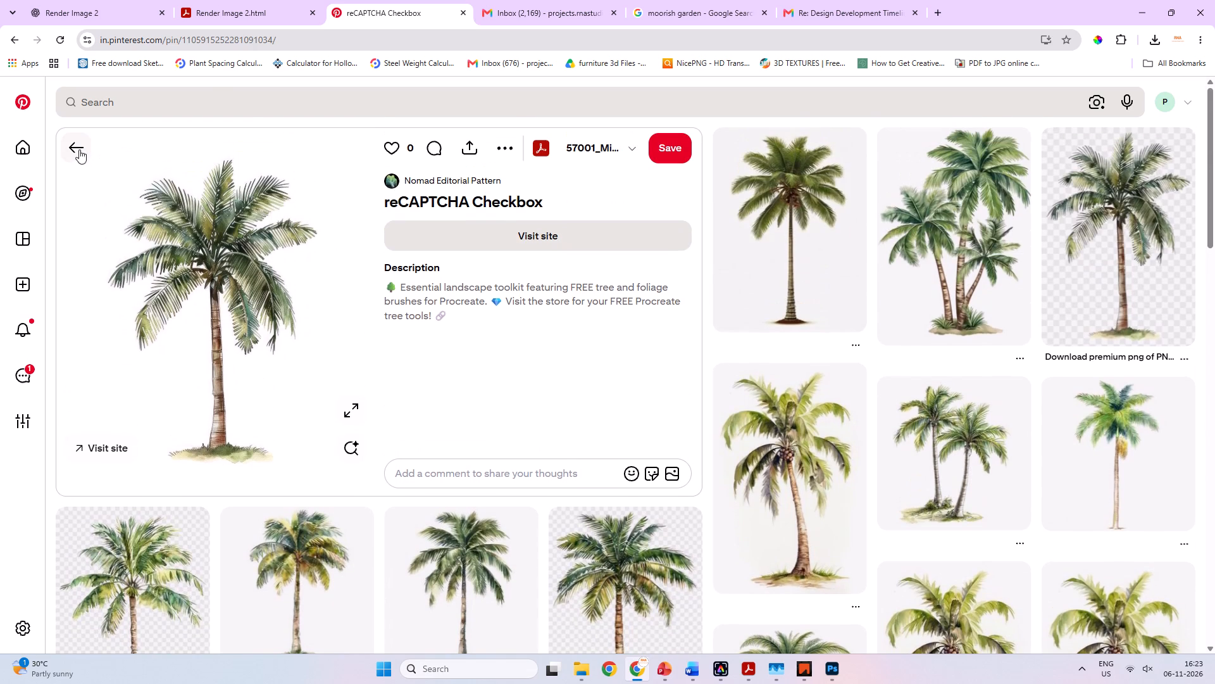
pyautogui.click(78, 149)
pyautogui.scroll(-3, 614, 353)
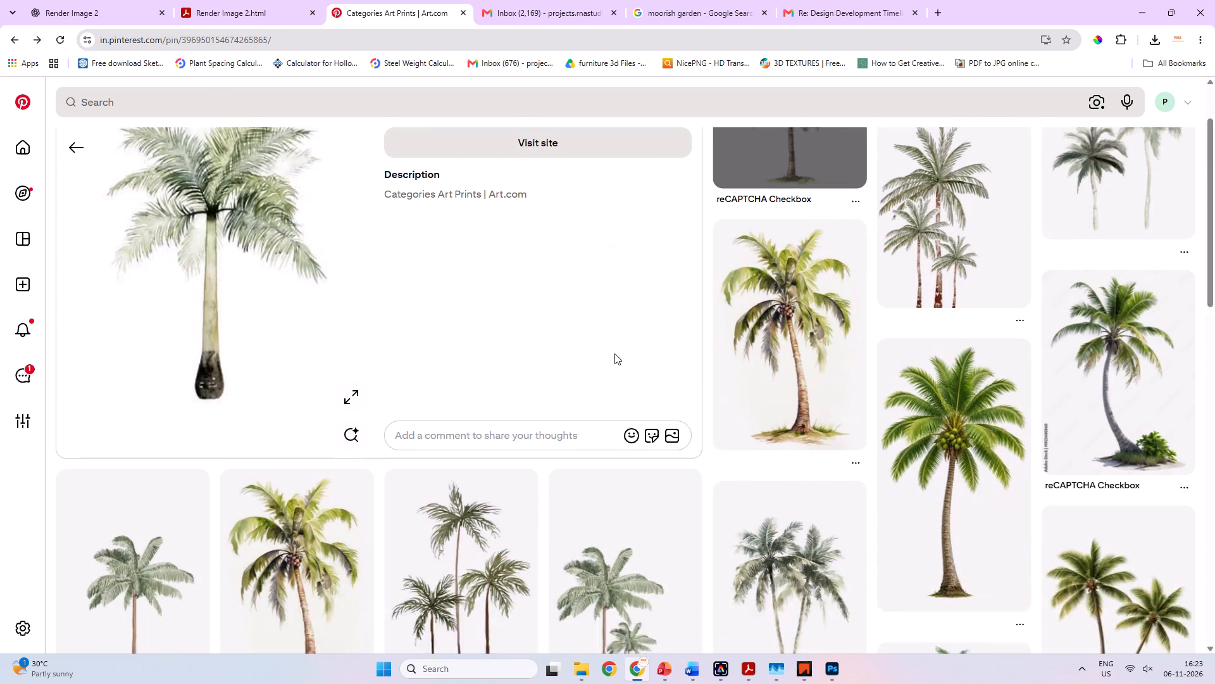
pyautogui.scroll(-3, 602, 345)
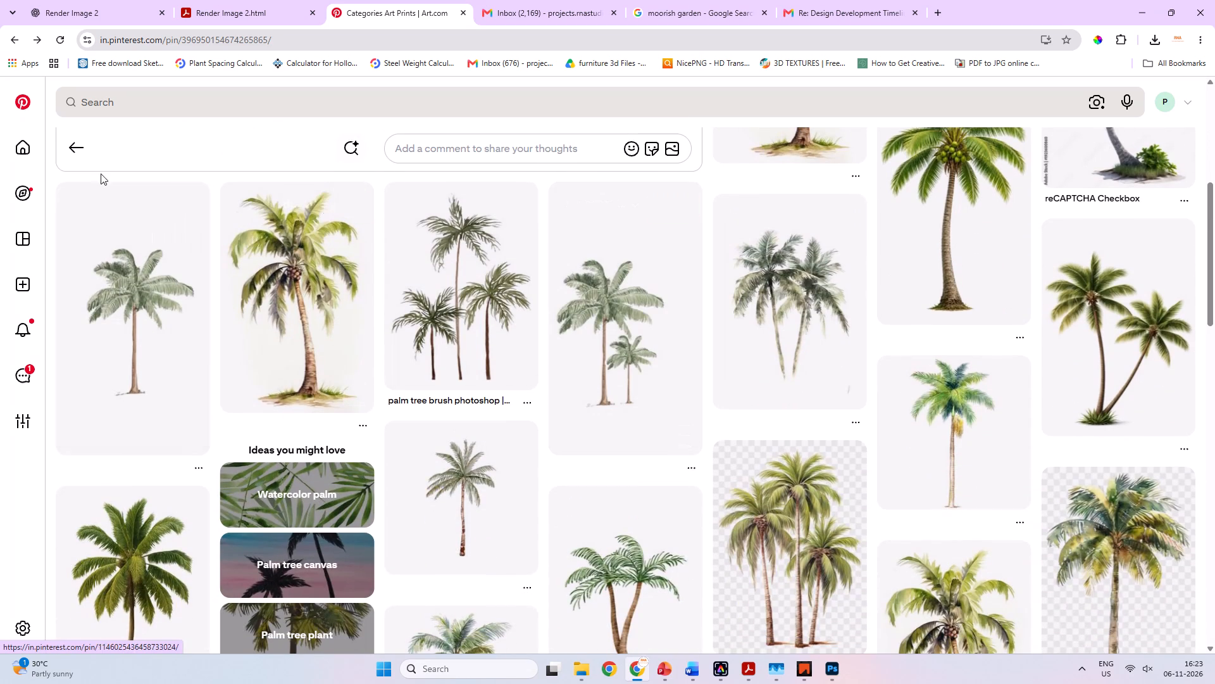
pyautogui.click(71, 153)
pyautogui.click(125, 95)
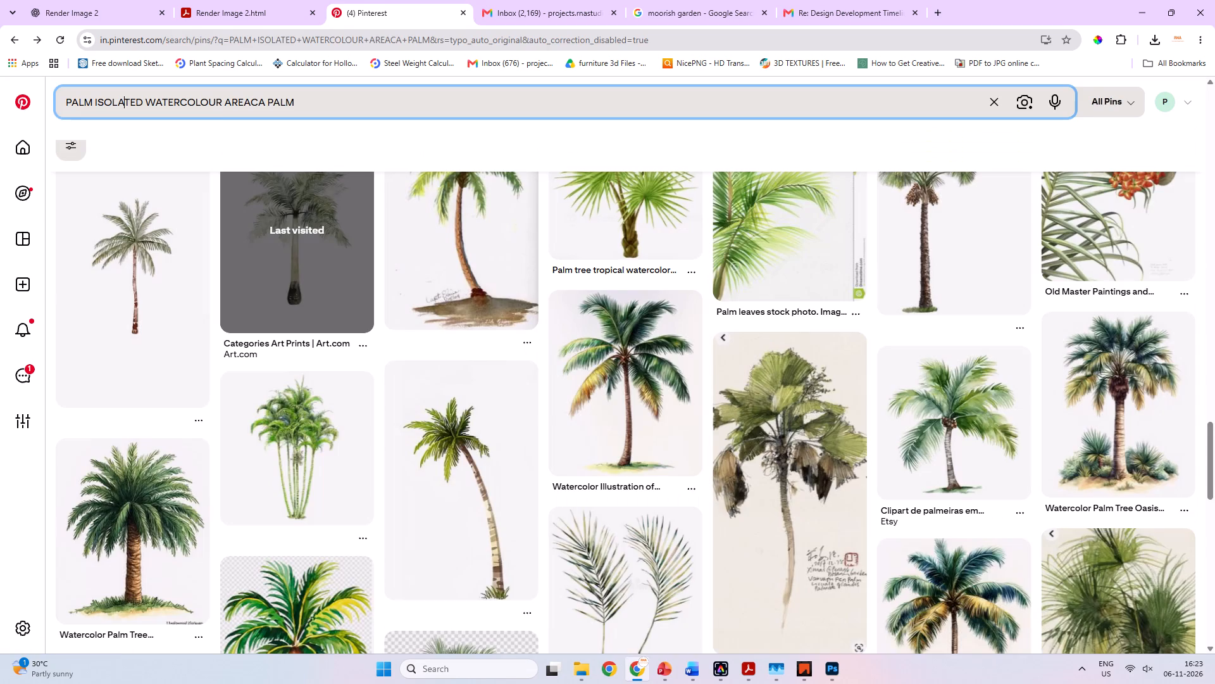
pyautogui.hotkey('alt', 'Tab')
pyautogui.hotkey('alt', 'Tab')
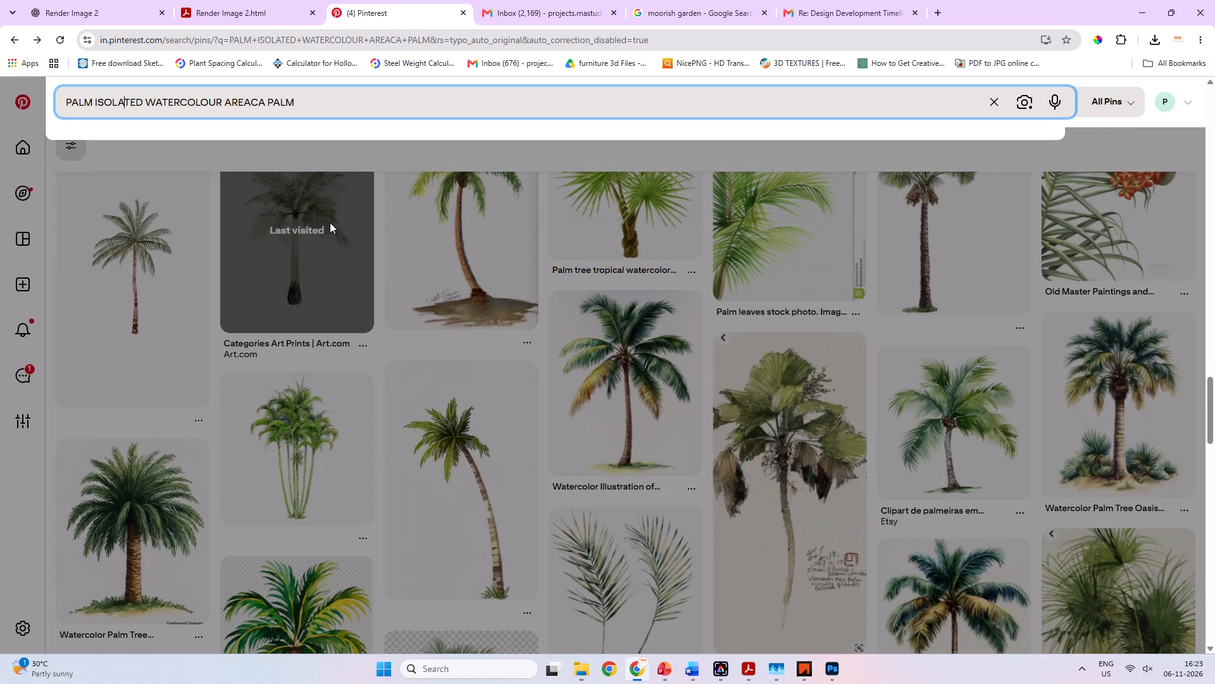
# From the Watercolor Palm Tree Illustration pin, open the related isolated thick-trunked palm pin and save its image as PNG in Downloads.
pyautogui.click(166, 478)
pyautogui.click(168, 481)
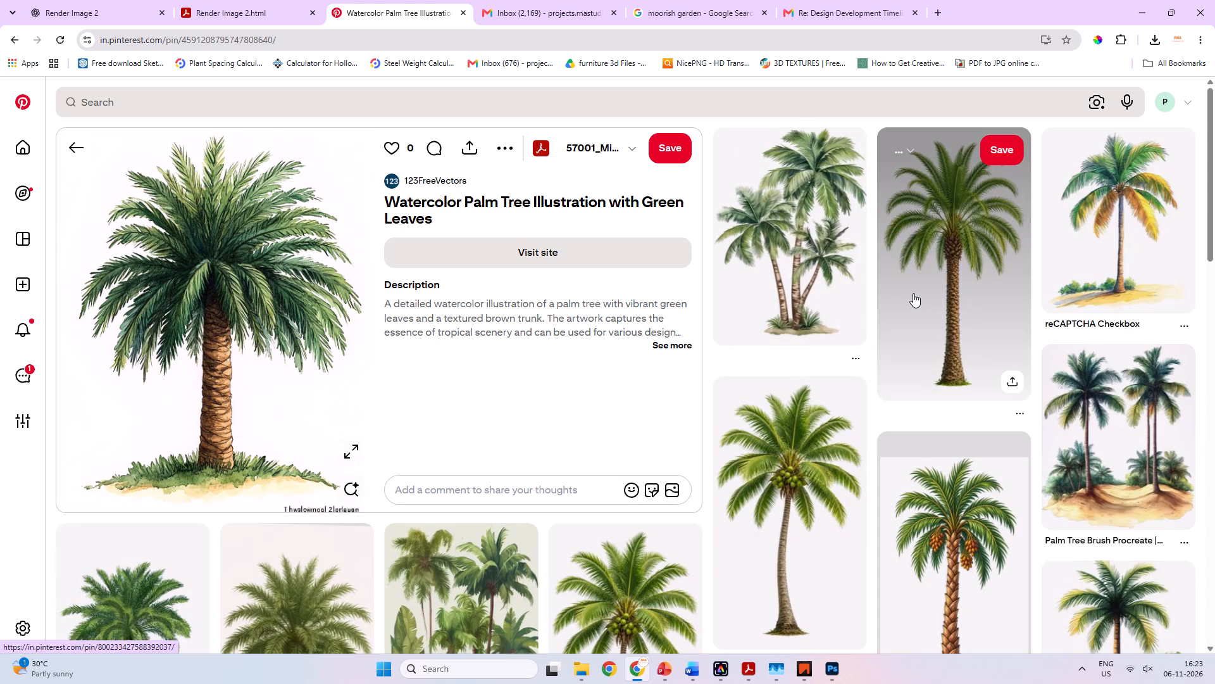
pyautogui.scroll(-3, 877, 313)
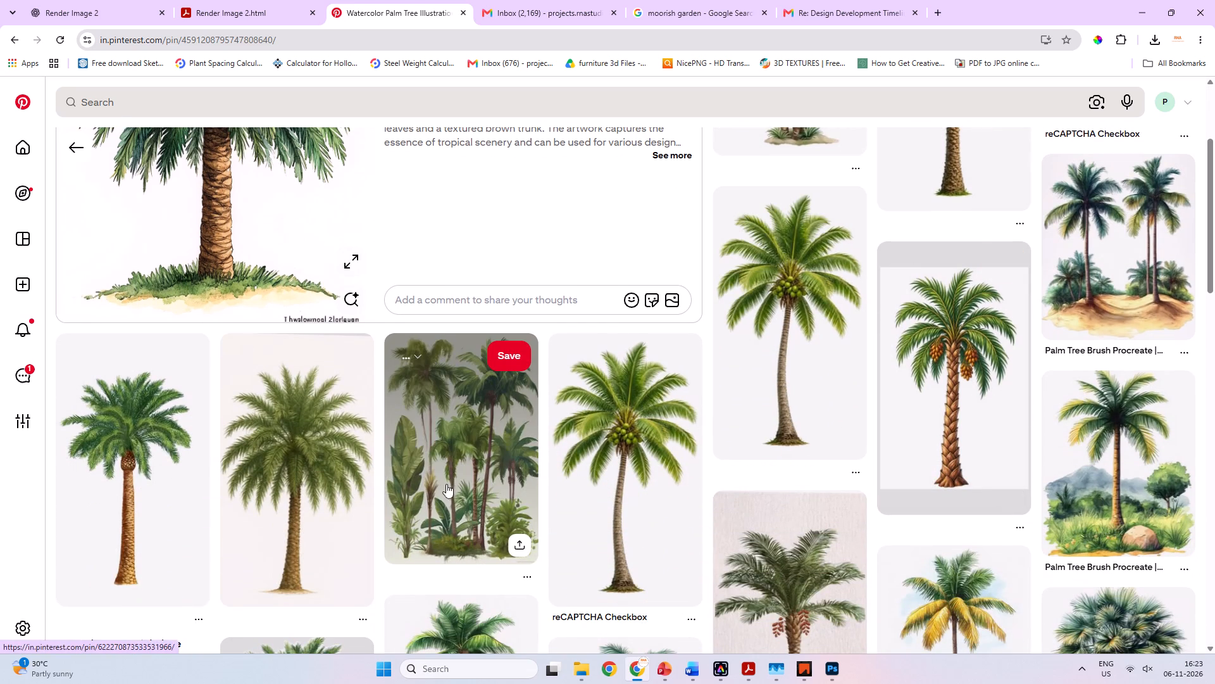
pyautogui.click(158, 472)
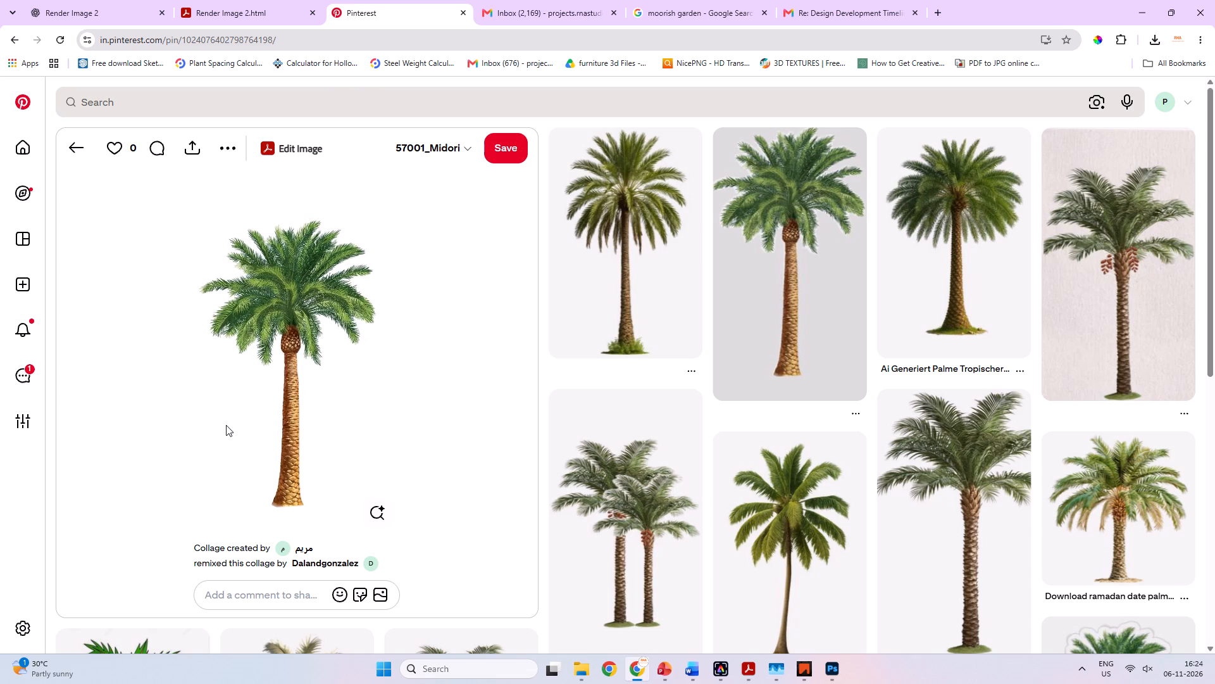
pyautogui.scroll(-2, 226, 425)
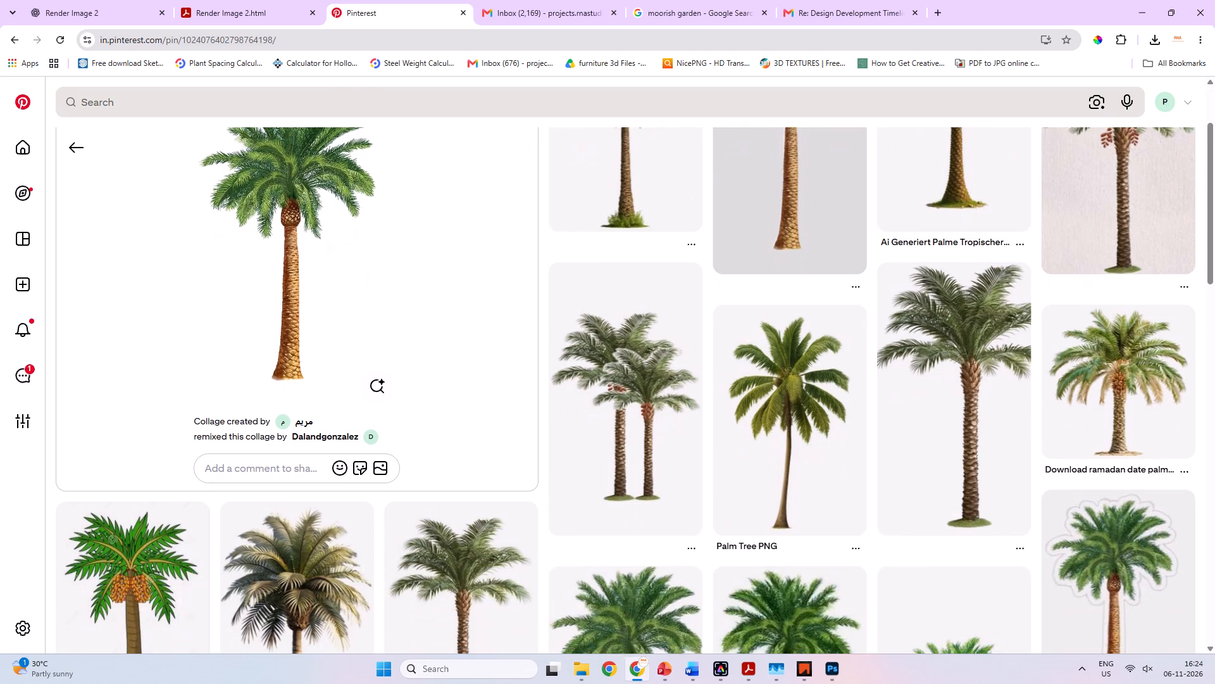
pyautogui.scroll(3, 228, 426)
pyautogui.click(293, 381)
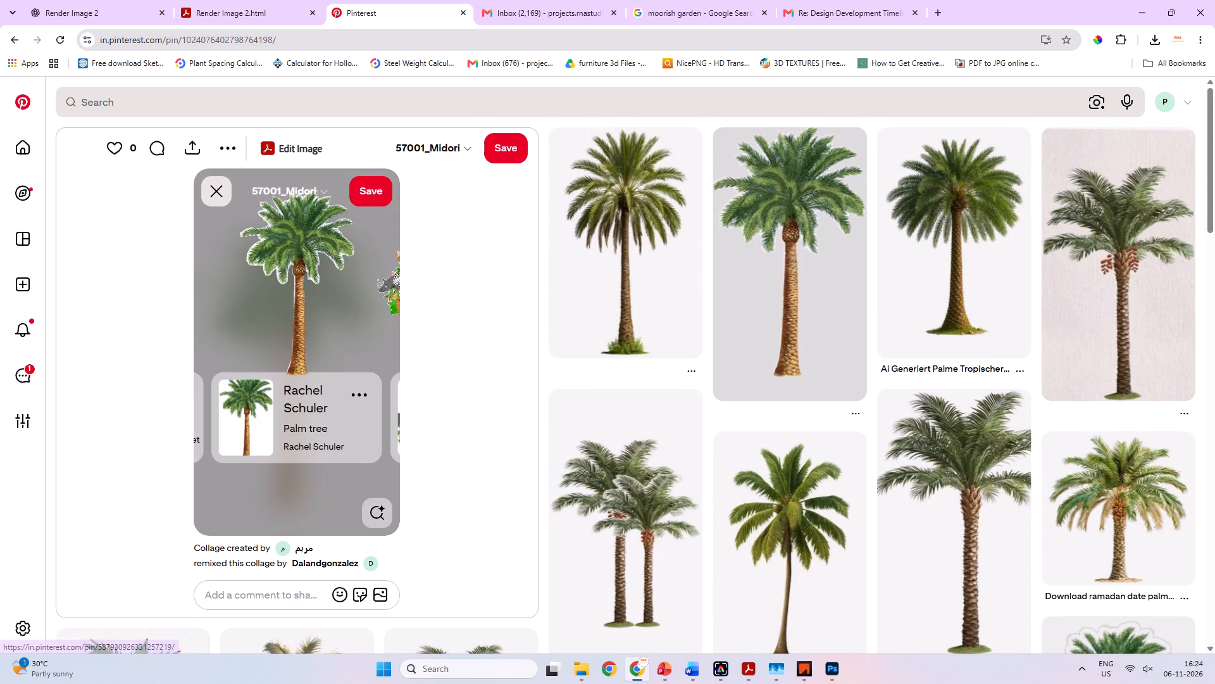
pyautogui.press('Escape')
pyautogui.rightClick(303, 281)
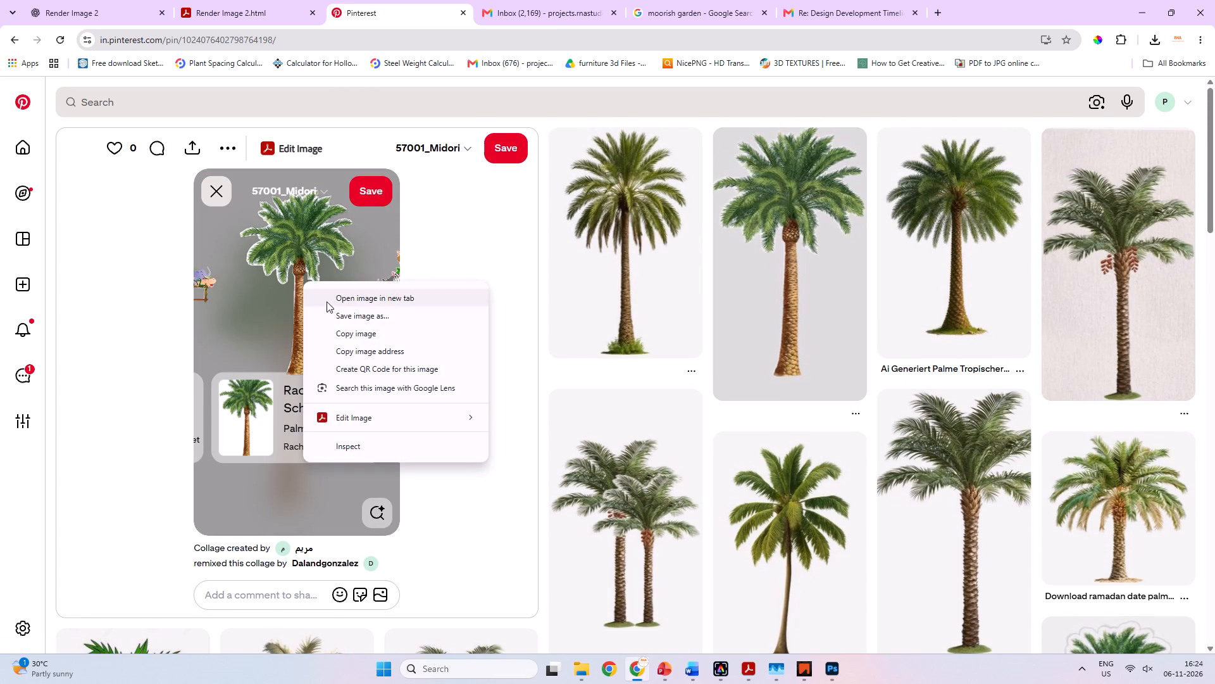
pyautogui.click(339, 316)
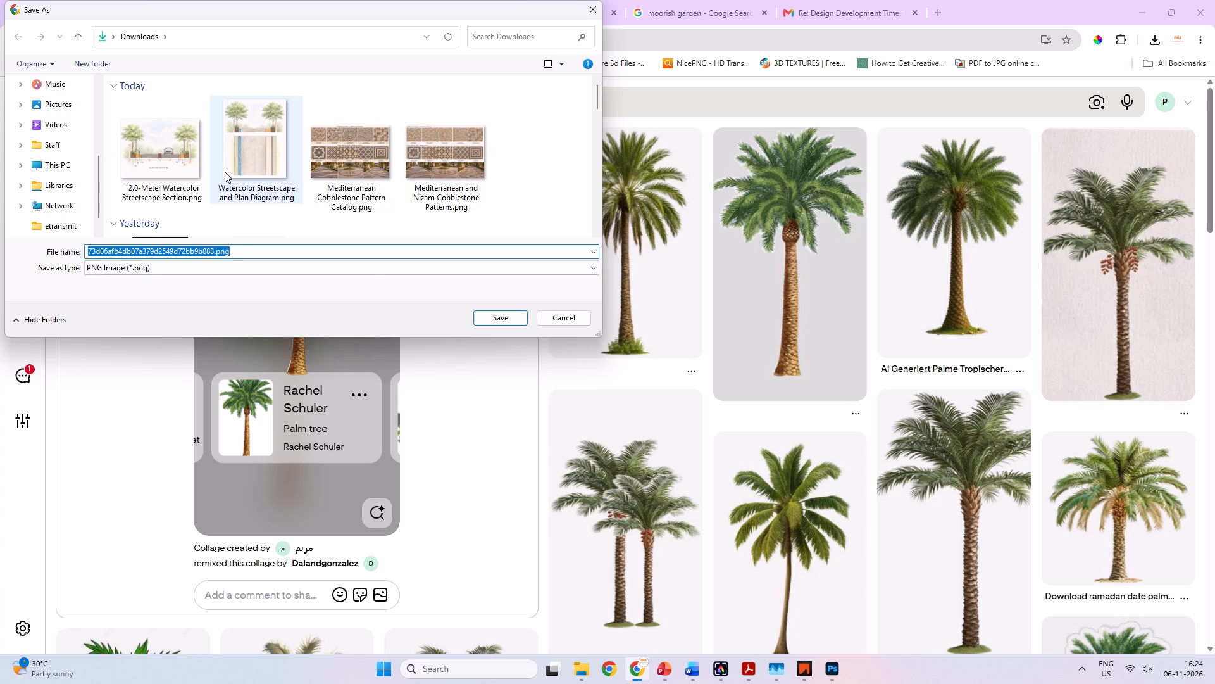
pyautogui.click(489, 310)
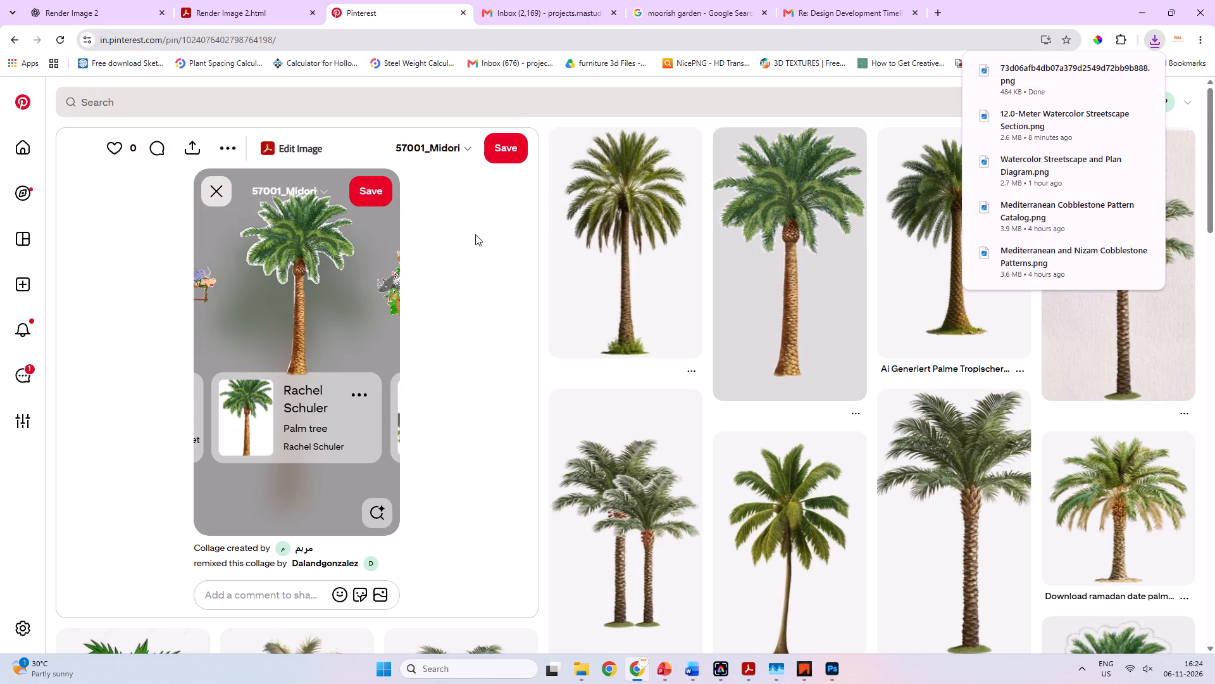
# Show the saved palm PNG in the Downloads folder and open it in Photoshop.
pyautogui.click(1126, 67)
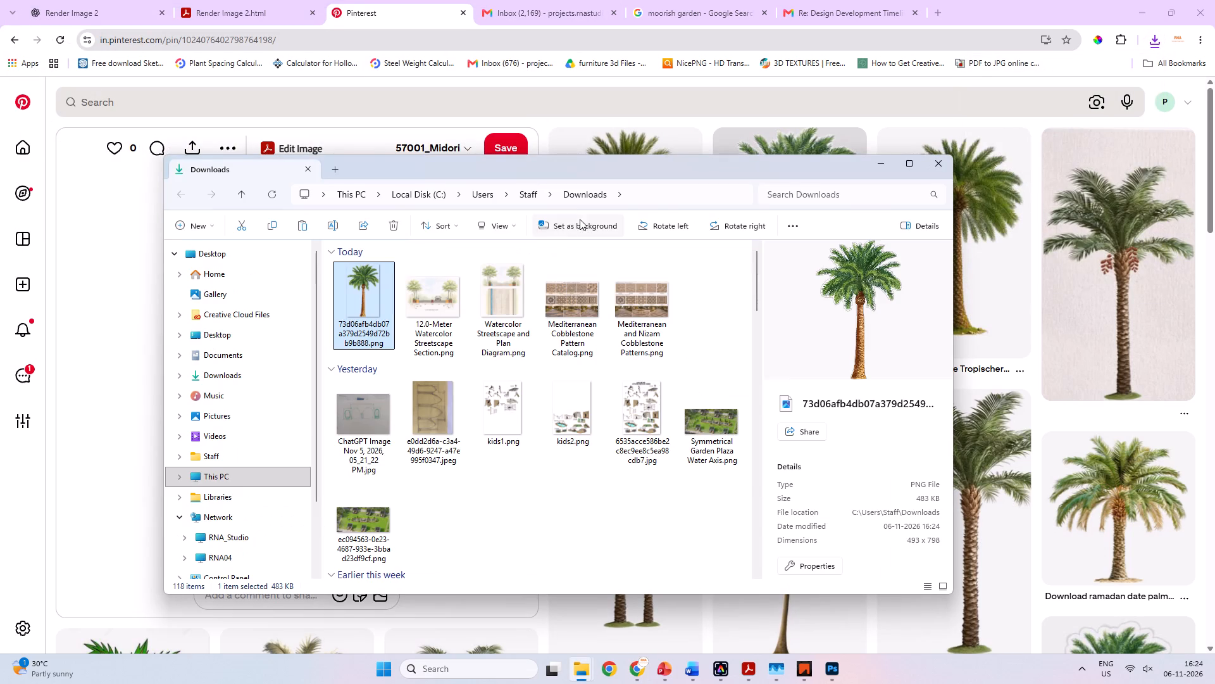
pyautogui.rightClick(359, 297)
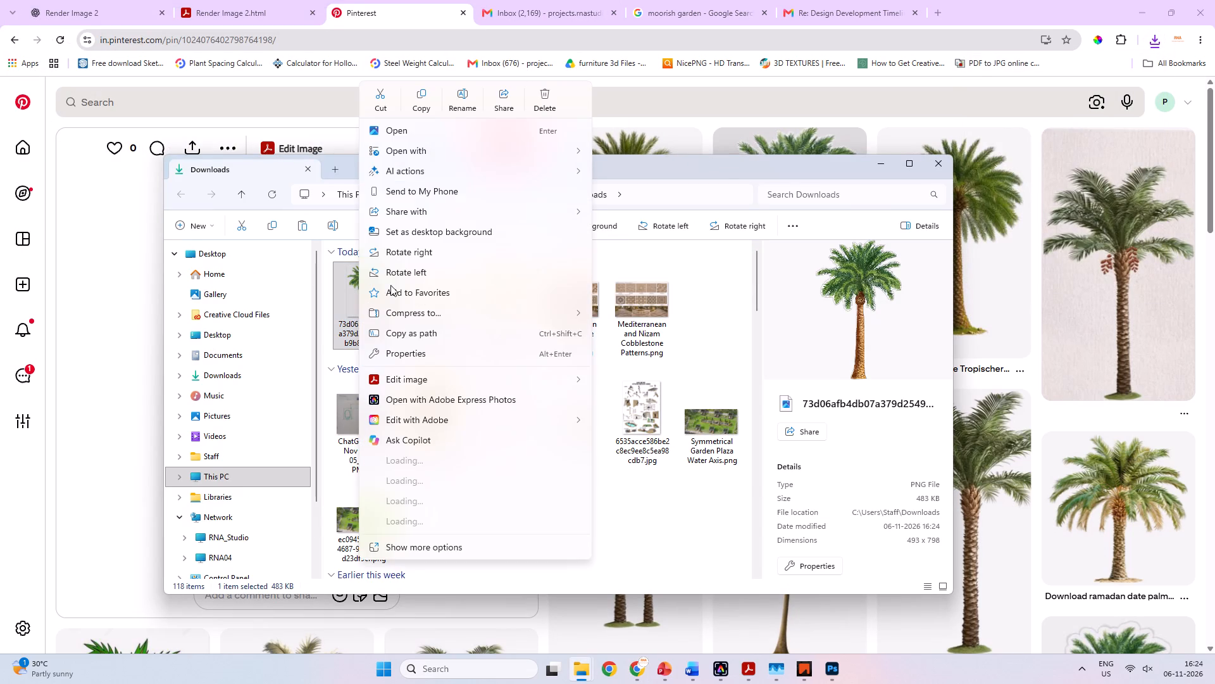
pyautogui.click(404, 157)
pyautogui.click(629, 170)
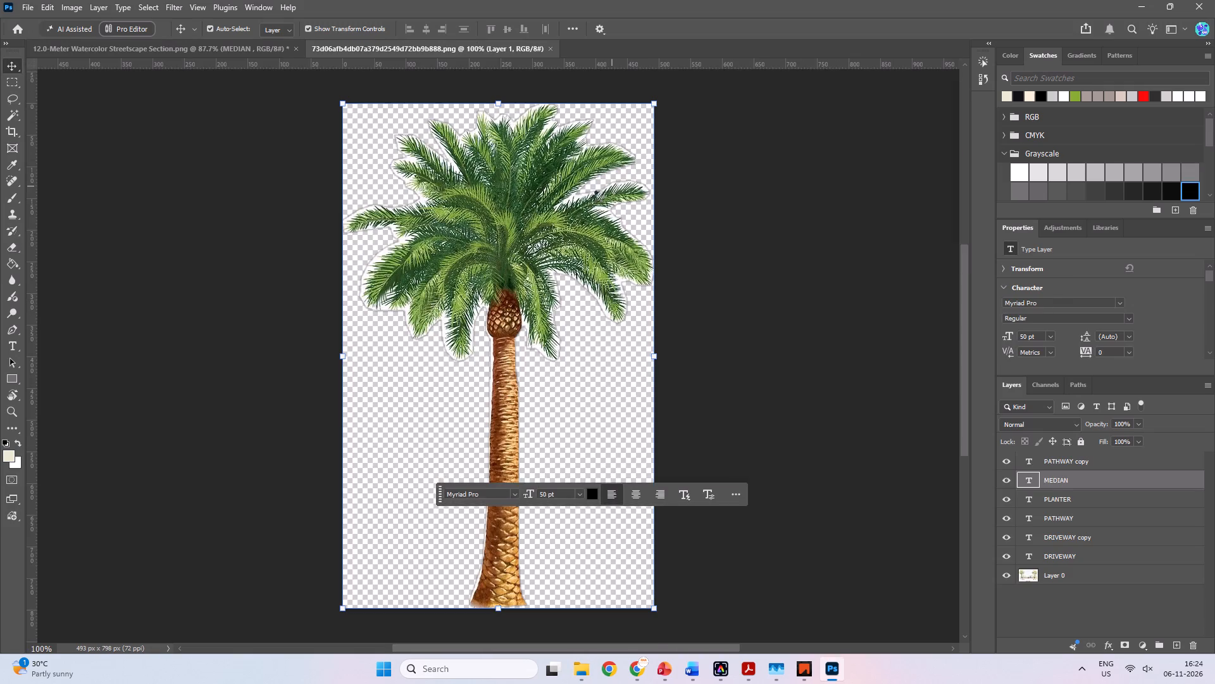
# Copy the palm layer into the 12.0-Meter Watercolor Streetscape Section document and undo the accidental shift of the background section layer.
pyautogui.moveTo(527, 274); pyautogui.dragTo(480, 237)
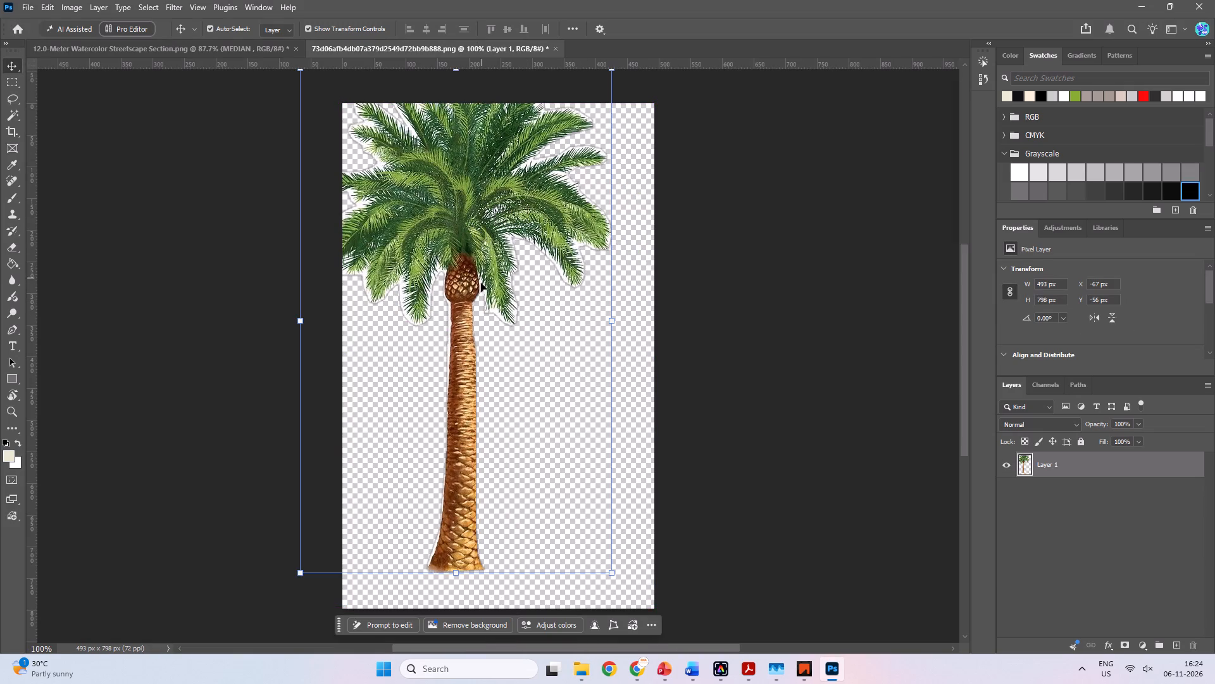
pyautogui.keyDown('alt'); pyautogui.moveTo(473, 244); pyautogui.dragTo(473, 186); pyautogui.keyUp('alt')
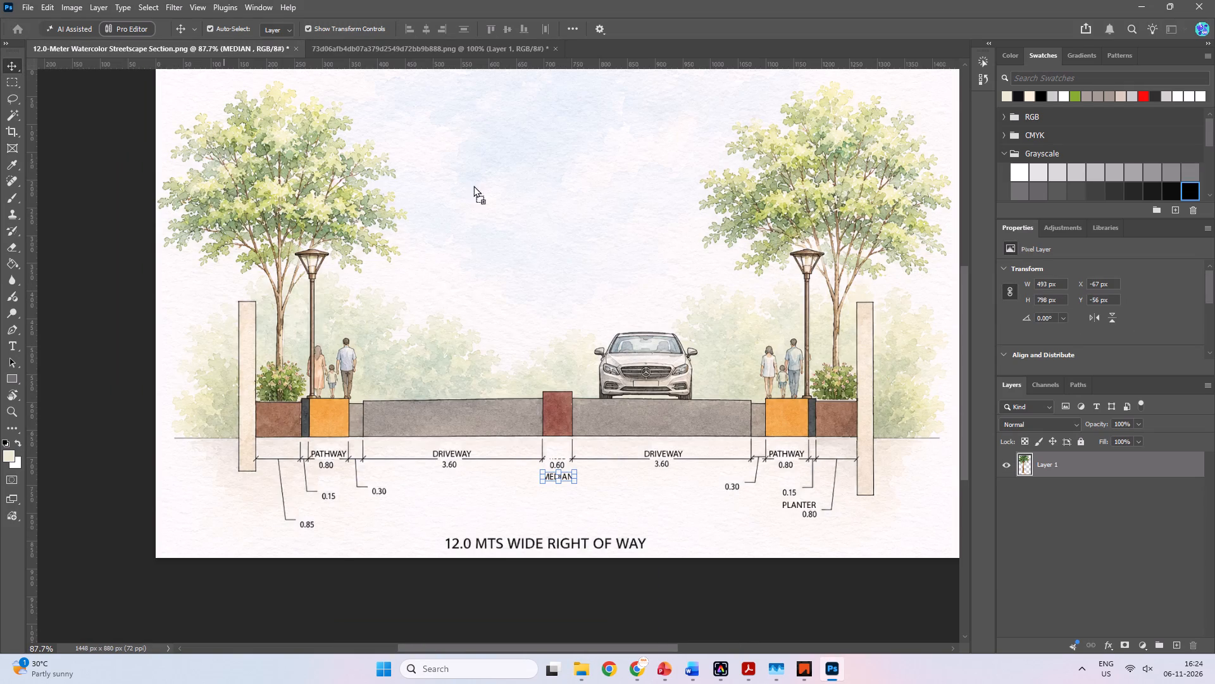
pyautogui.keyDown('alt'); pyautogui.moveTo(473, 186); pyautogui.dragTo(604, 282); pyautogui.keyUp('alt')
pyautogui.moveTo(627, 270); pyautogui.dragTo(571, 221)
pyautogui.hotkey('ctrl', 'z')
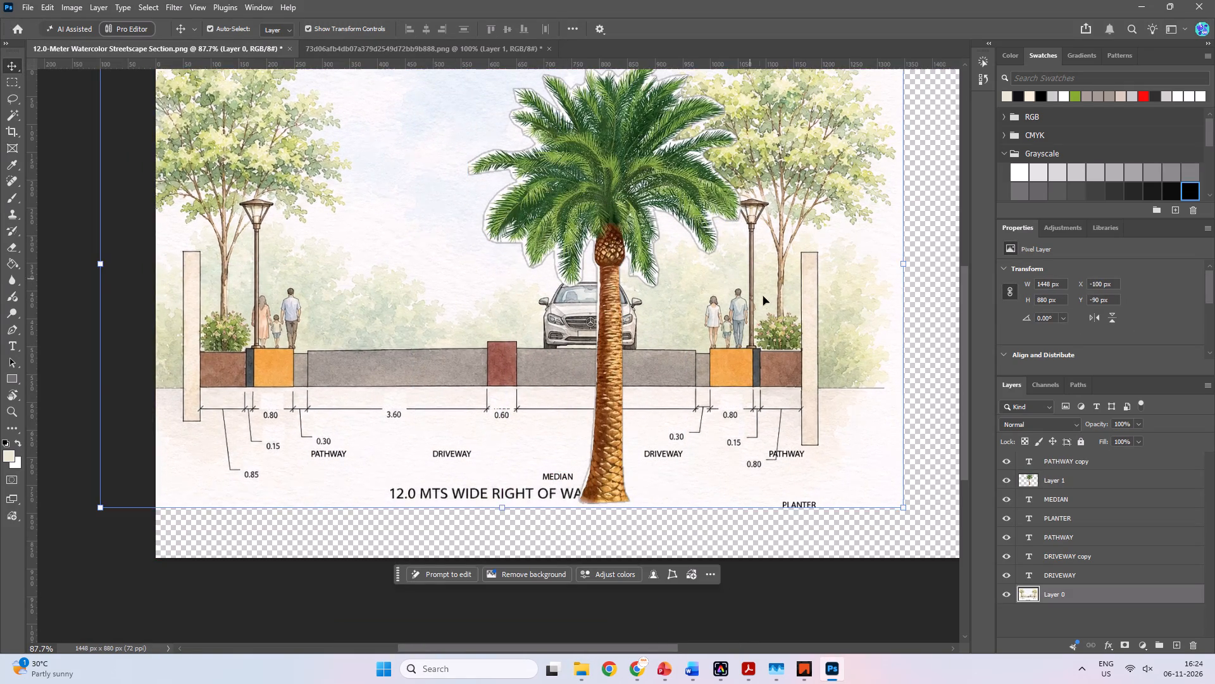
# Scale the palm layer down to about 54% and centre its trunk on top of the 0.60 m median.
pyautogui.moveTo(611, 194); pyautogui.dragTo(570, 80)
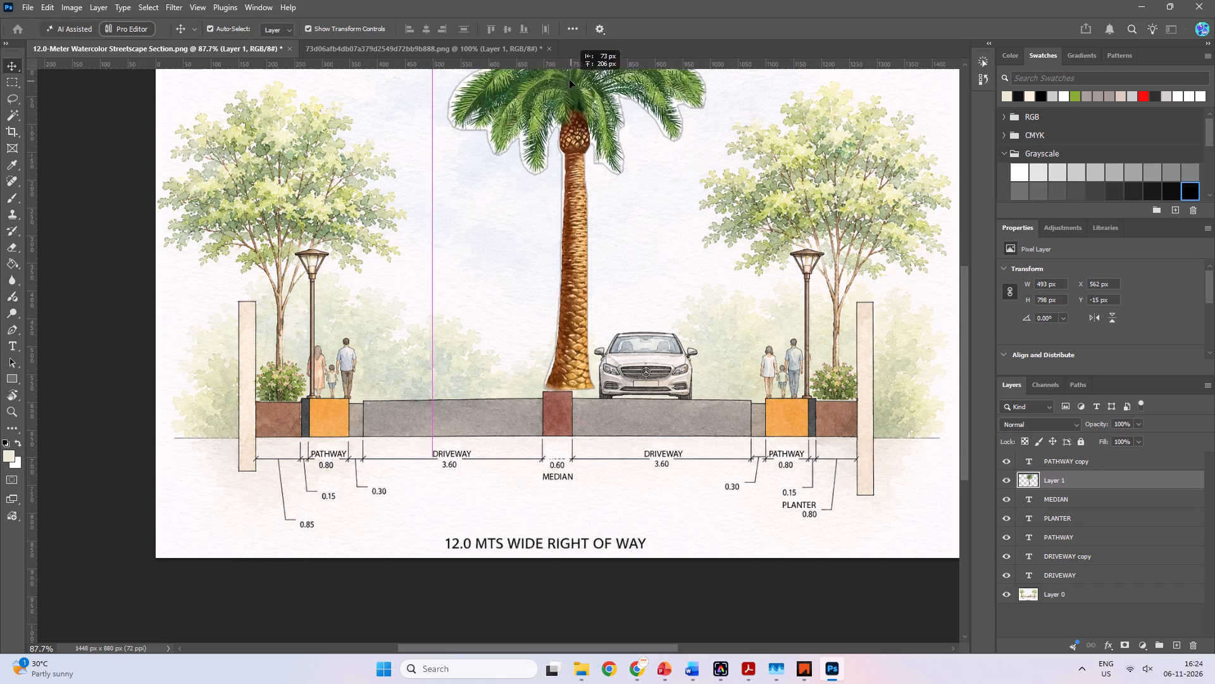
pyautogui.moveTo(570, 80); pyautogui.dragTo(569, 79)
pyautogui.keyDown('alt'); pyautogui.scroll(-4, 576, 196); pyautogui.keyUp('alt')
pyautogui.keyDown('alt'); pyautogui.click(580, 144); pyautogui.keyUp('alt')
pyautogui.press('space')
pyautogui.press('space')
pyautogui.press('space')
pyautogui.press('space')
pyautogui.press('space')
pyautogui.press('space')
pyautogui.press('space')
pyautogui.press('space')
pyautogui.press('space')
pyautogui.press('space')
pyautogui.press('space')
pyautogui.press('space')
pyautogui.press('space')
pyautogui.press('space')
pyautogui.press('space')
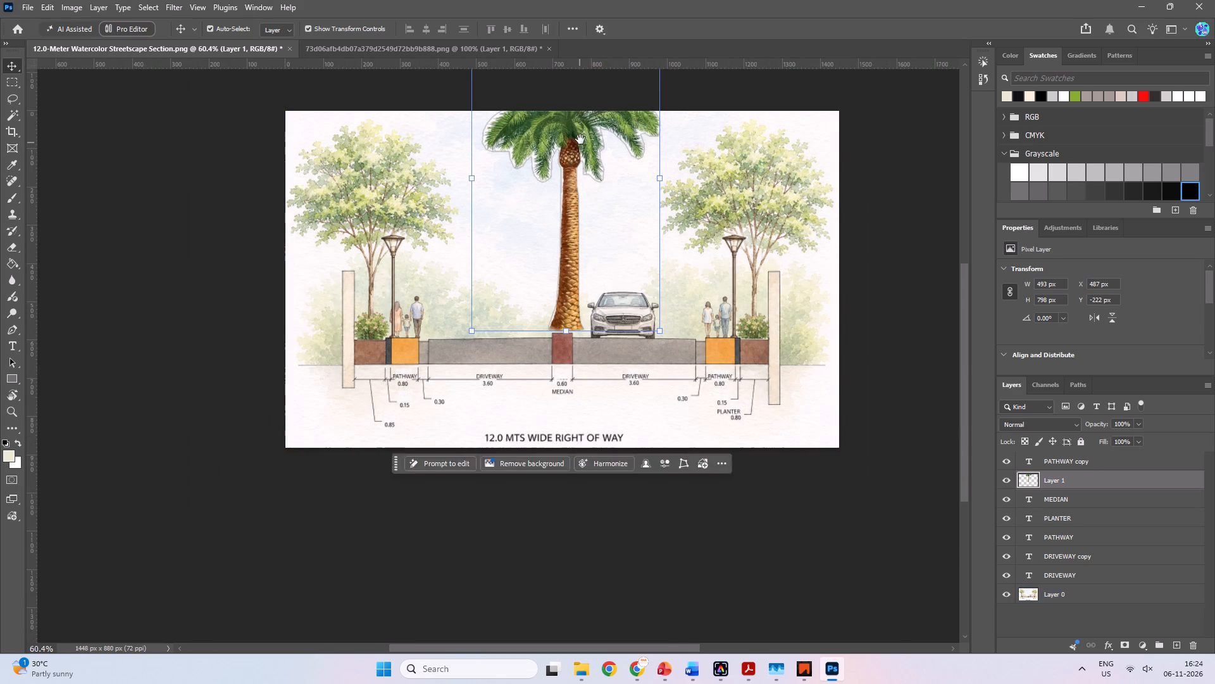
pyautogui.moveTo(580, 139); pyautogui.dragTo(577, 206)
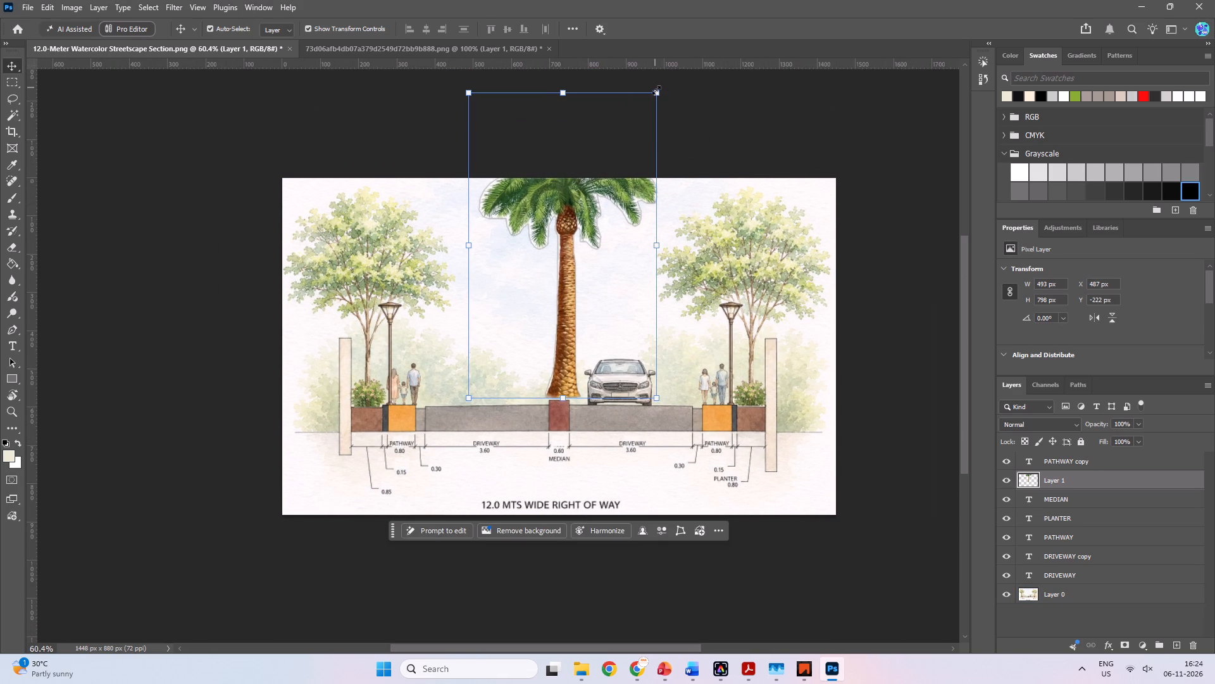
pyautogui.keyDown('shift'); pyautogui.moveTo(657, 92); pyautogui.dragTo(576, 263); pyautogui.keyUp('shift')
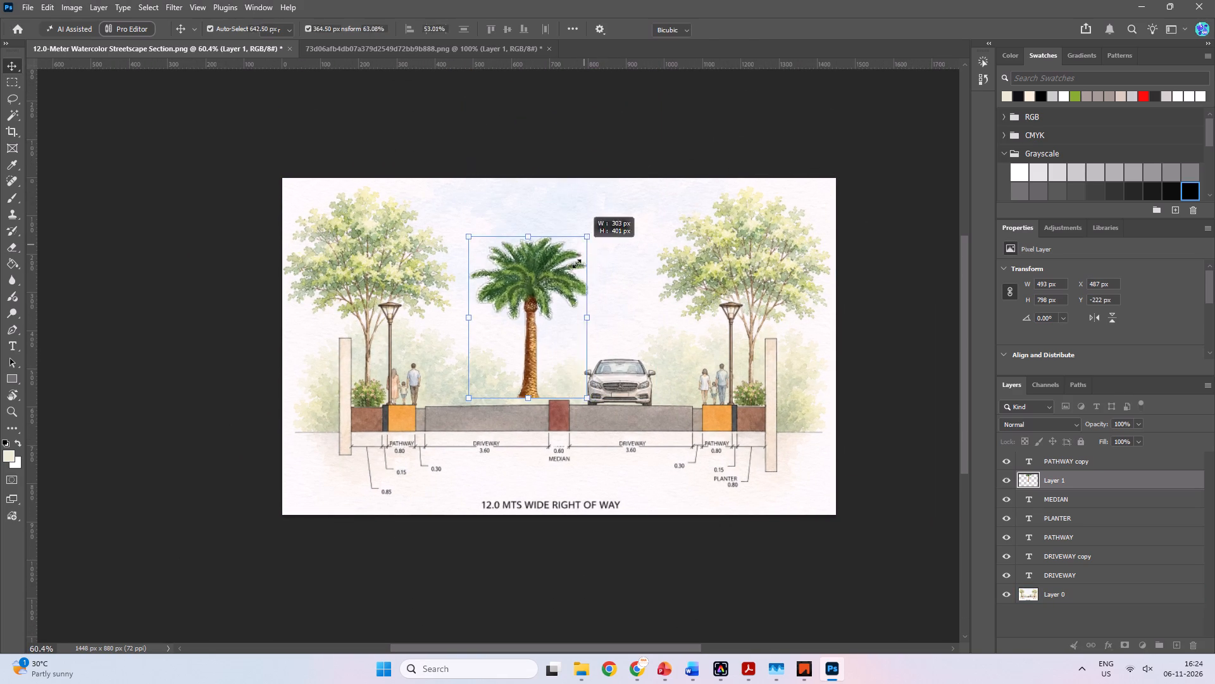
pyautogui.keyDown('shift'); pyautogui.moveTo(576, 263); pyautogui.dragTo(569, 231); pyautogui.keyUp('shift')
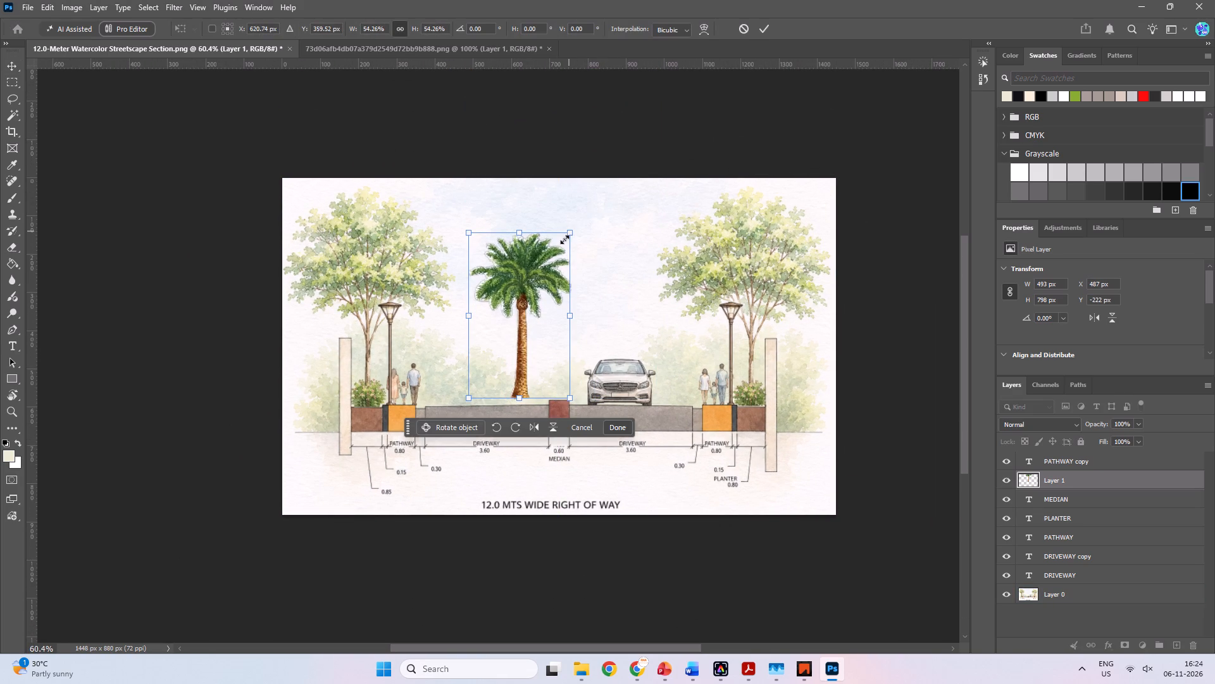
pyautogui.keyDown('alt'); pyautogui.scroll(5, 511, 335); pyautogui.keyUp('alt')
pyautogui.moveTo(528, 289); pyautogui.dragTo(591, 294)
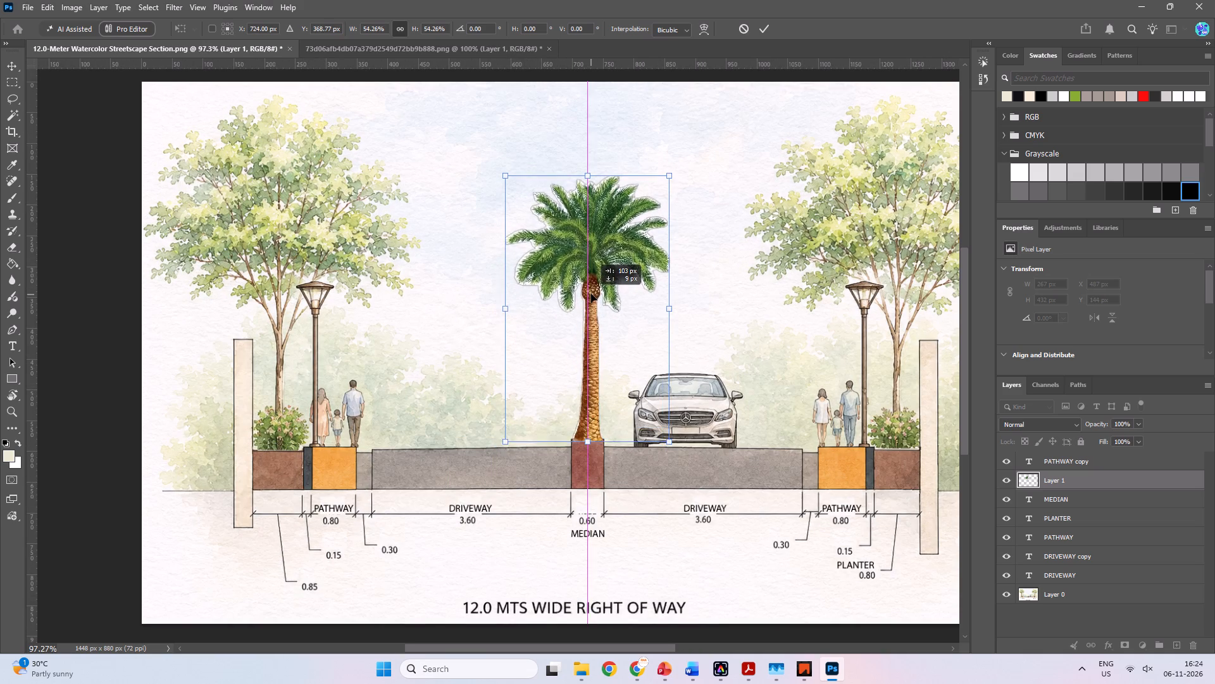
pyautogui.moveTo(591, 294); pyautogui.dragTo(592, 292)
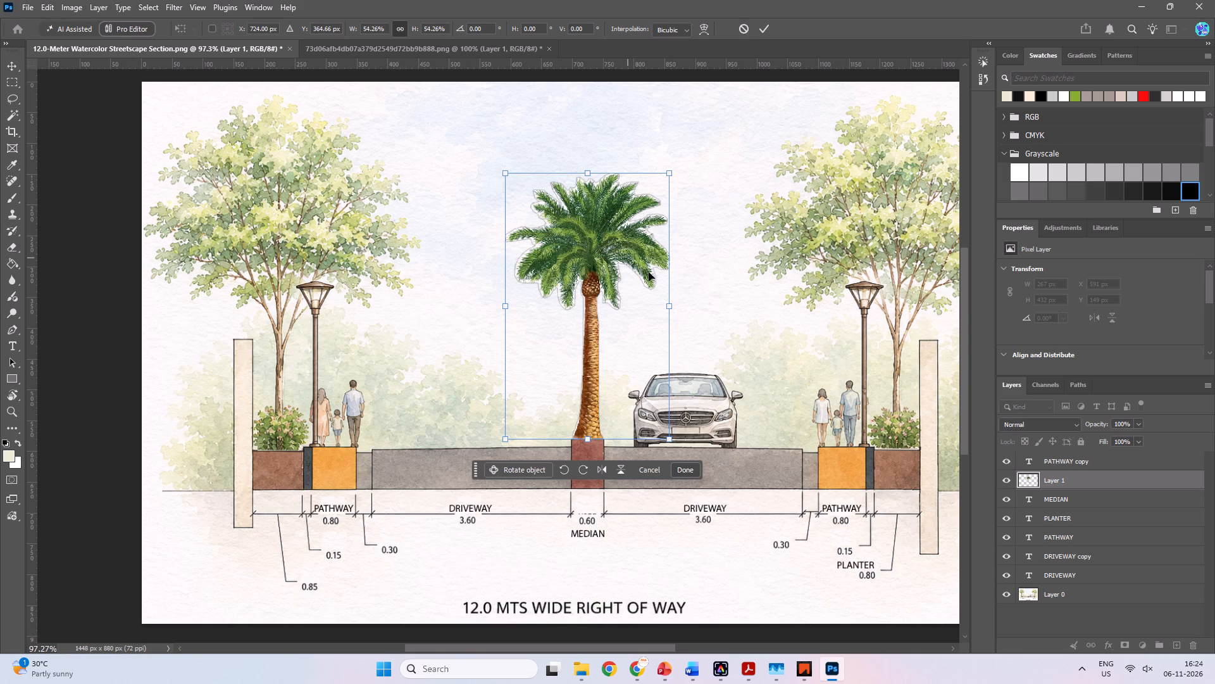
# Reduce the palm to about 210 × 340 px, recentre it on the median and apply the transform.
pyautogui.keyDown('shift'); pyautogui.moveTo(670, 175); pyautogui.dragTo(637, 230); pyautogui.keyUp('shift')
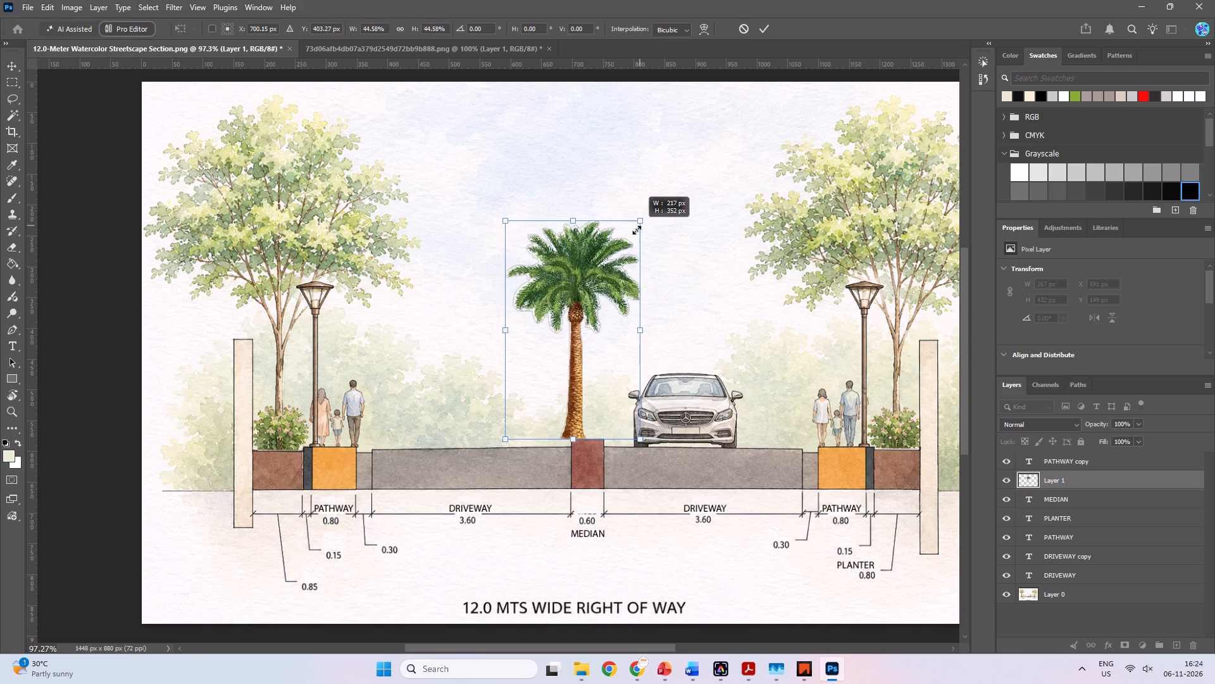
pyautogui.keyDown('shift'); pyautogui.moveTo(637, 230); pyautogui.dragTo(630, 229); pyautogui.keyUp('shift')
pyautogui.moveTo(581, 271); pyautogui.dragTo(598, 271)
pyautogui.click(607, 168)
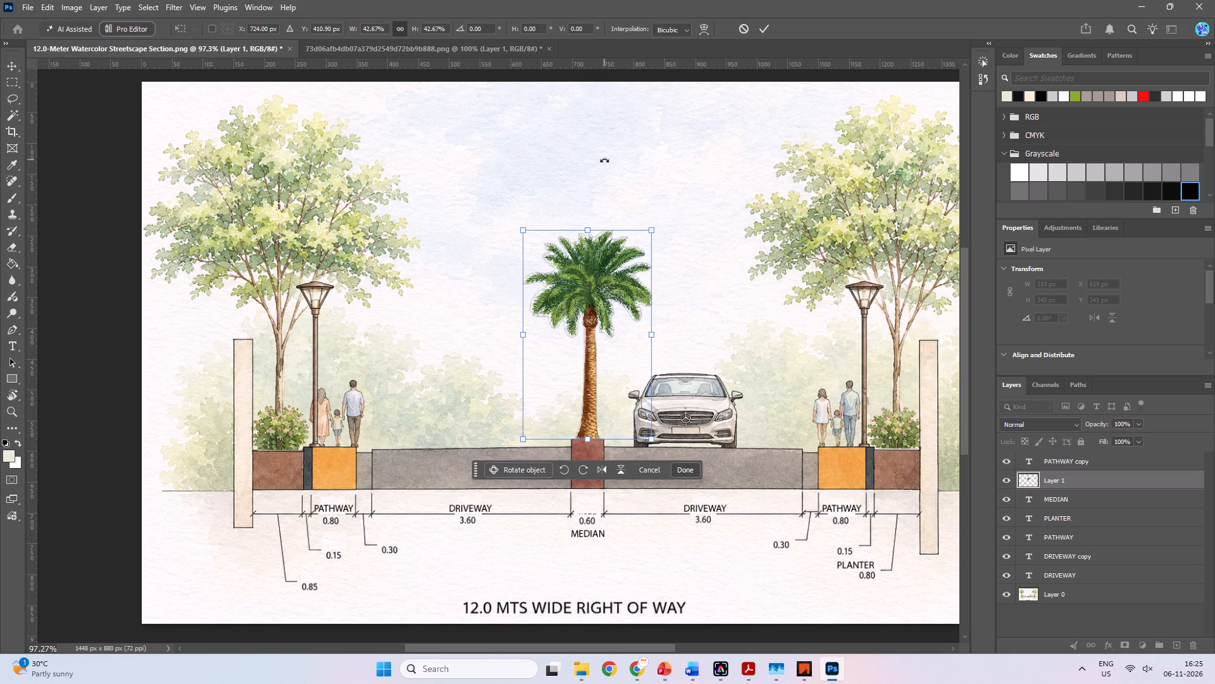
pyautogui.click(609, 154)
pyautogui.click(760, 29)
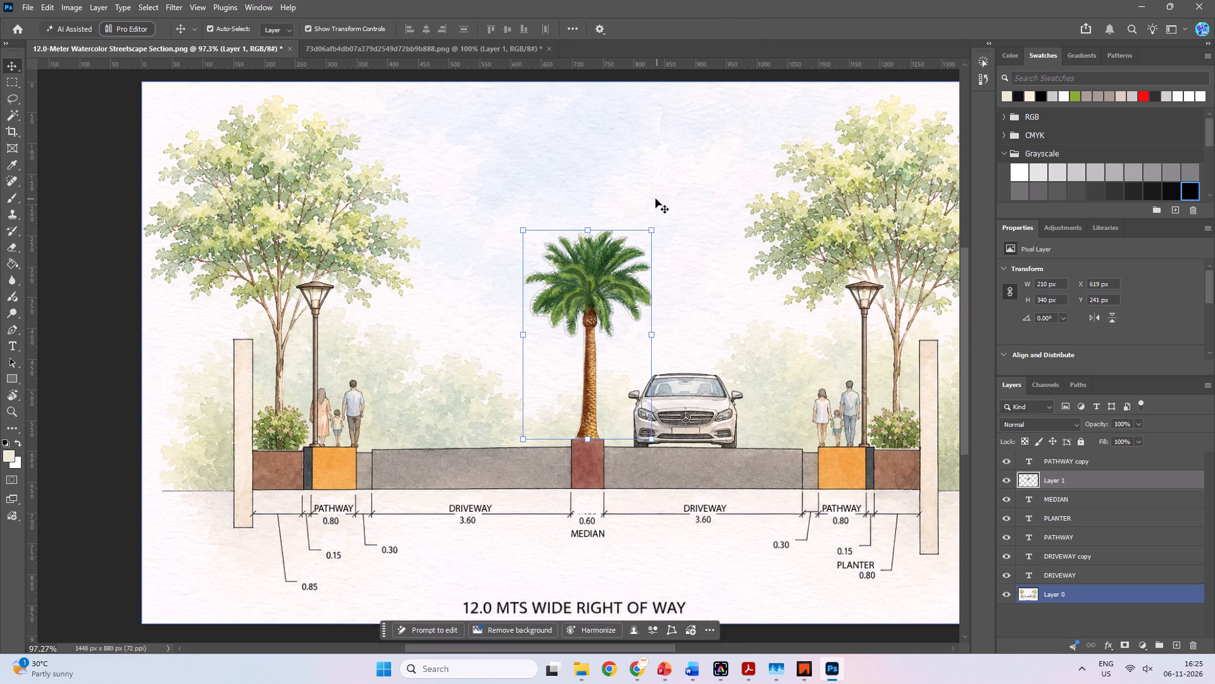
pyautogui.click(26, 3)
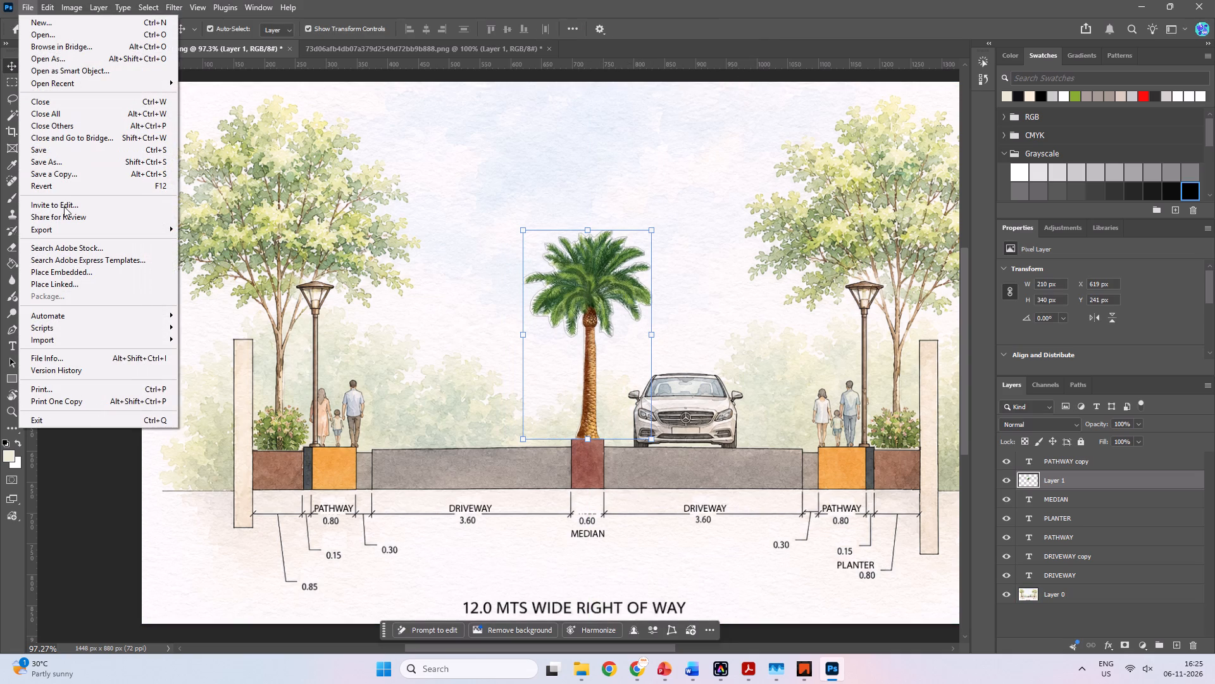
pyautogui.click(65, 227)
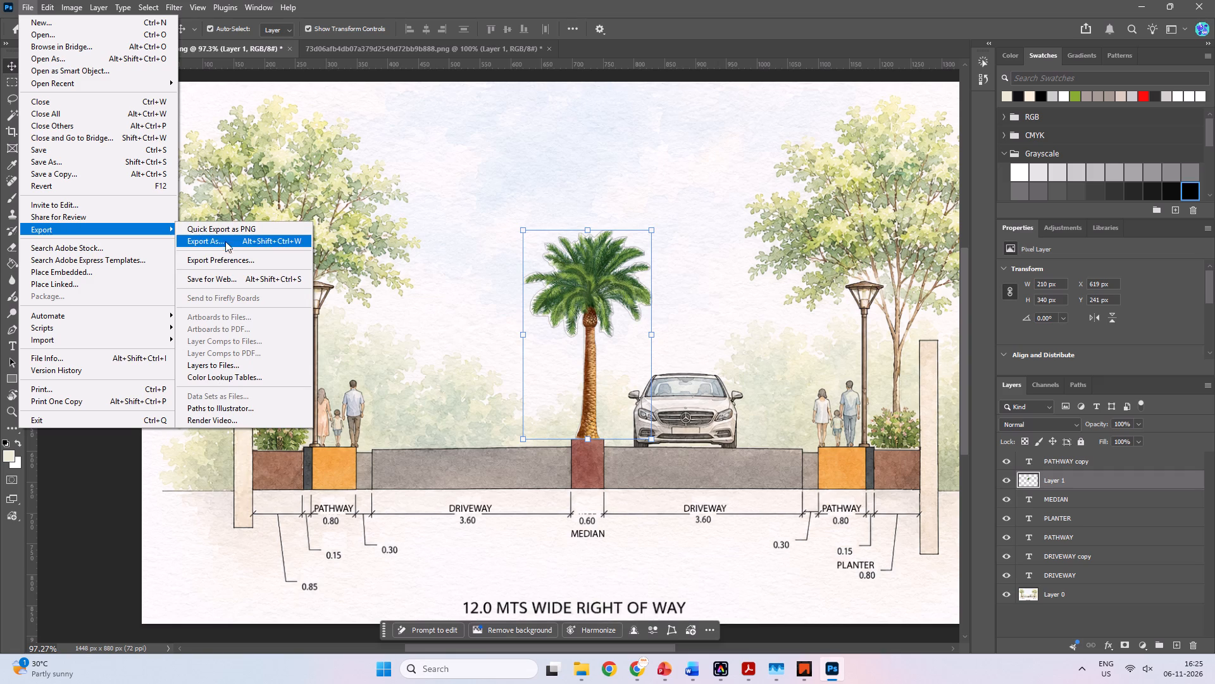
pyautogui.click(225, 239)
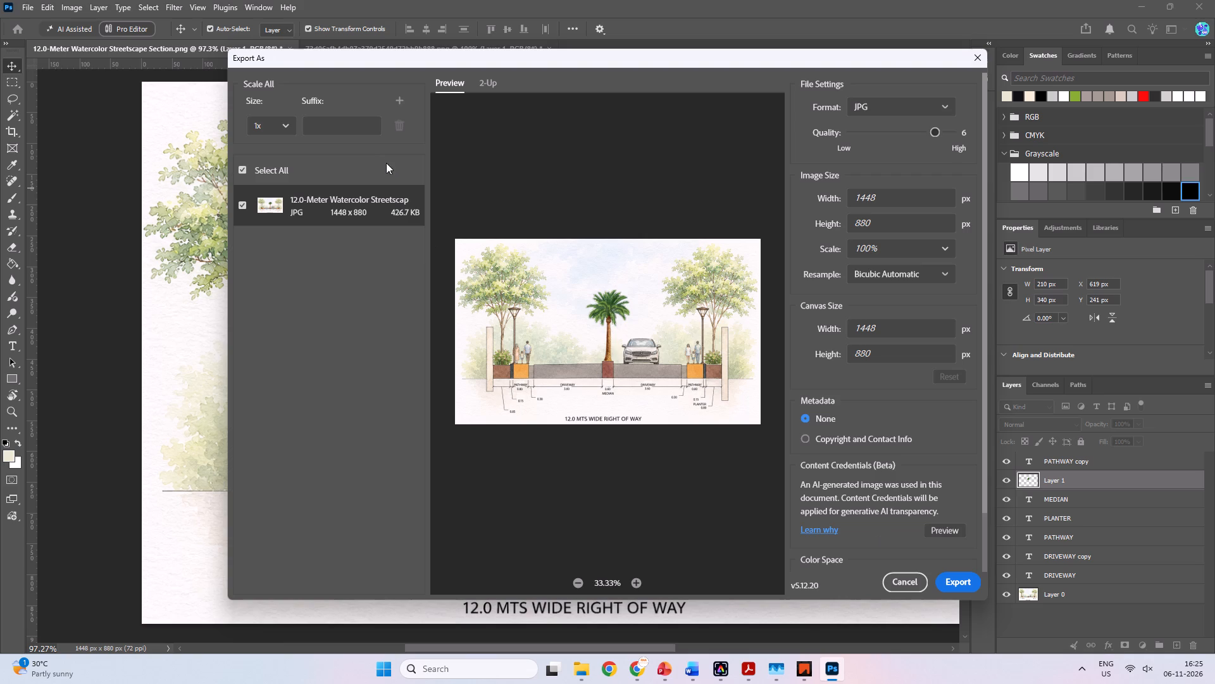
pyautogui.click(950, 572)
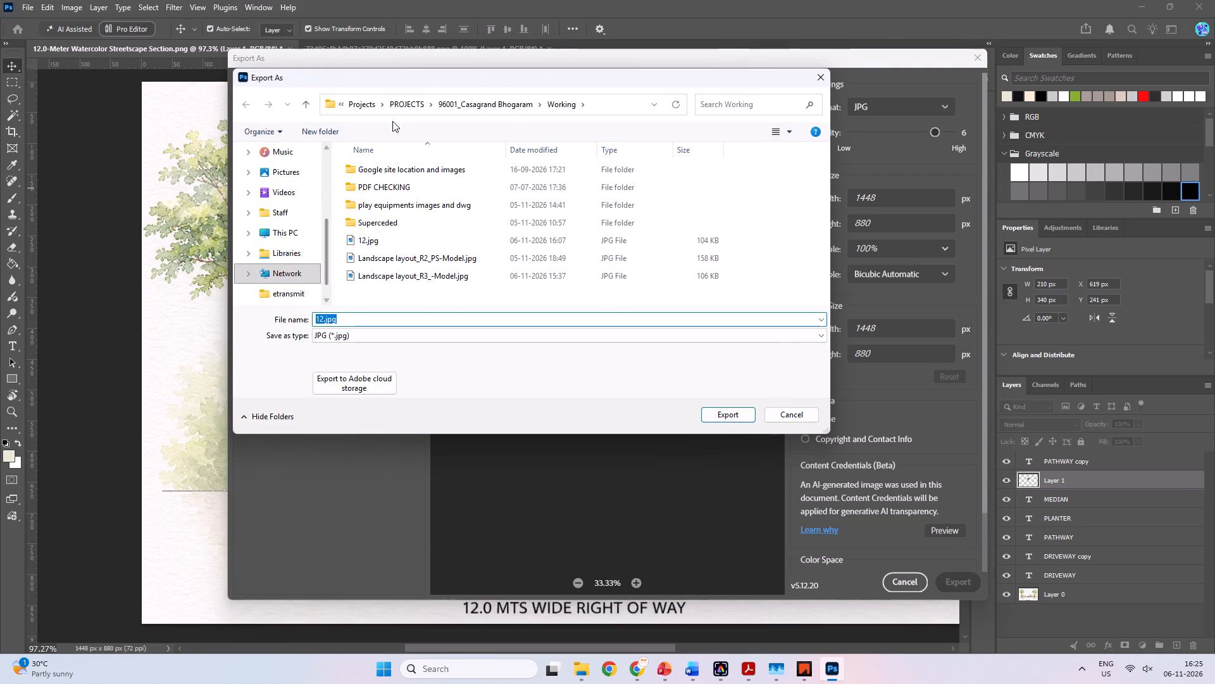
pyautogui.click(473, 109)
pyautogui.click(401, 225)
pyautogui.doubleClick(393, 196)
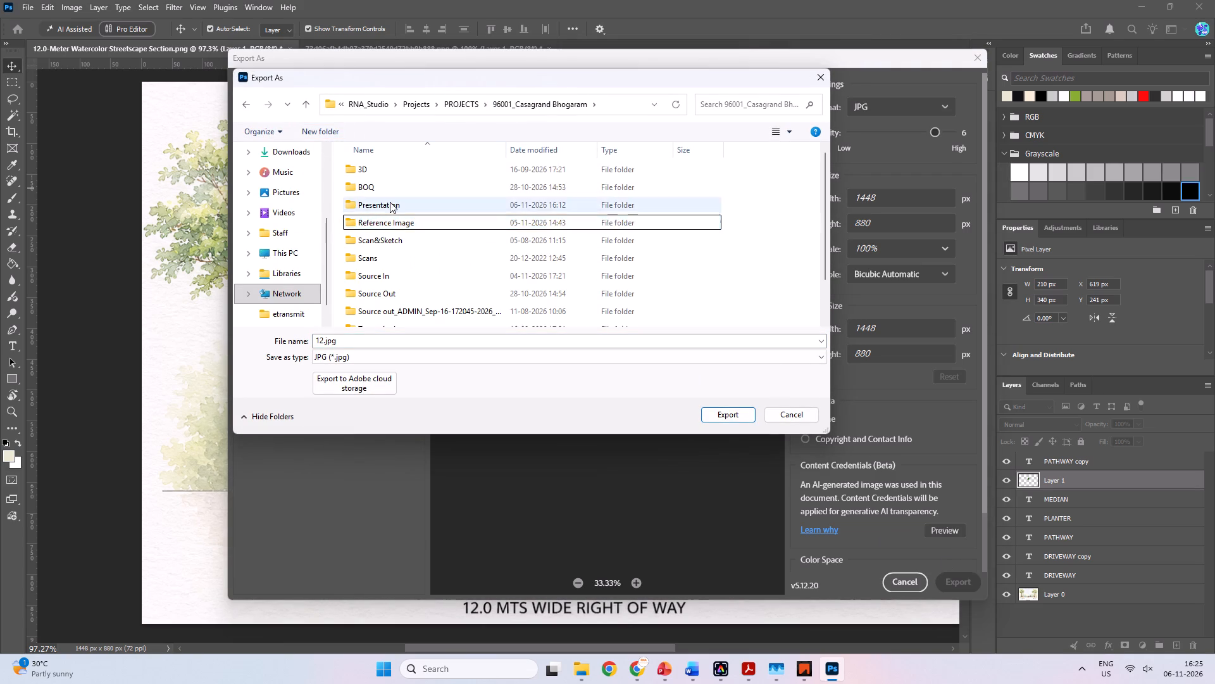
pyautogui.doubleClick(390, 202)
pyautogui.click(399, 237)
pyautogui.click(398, 278)
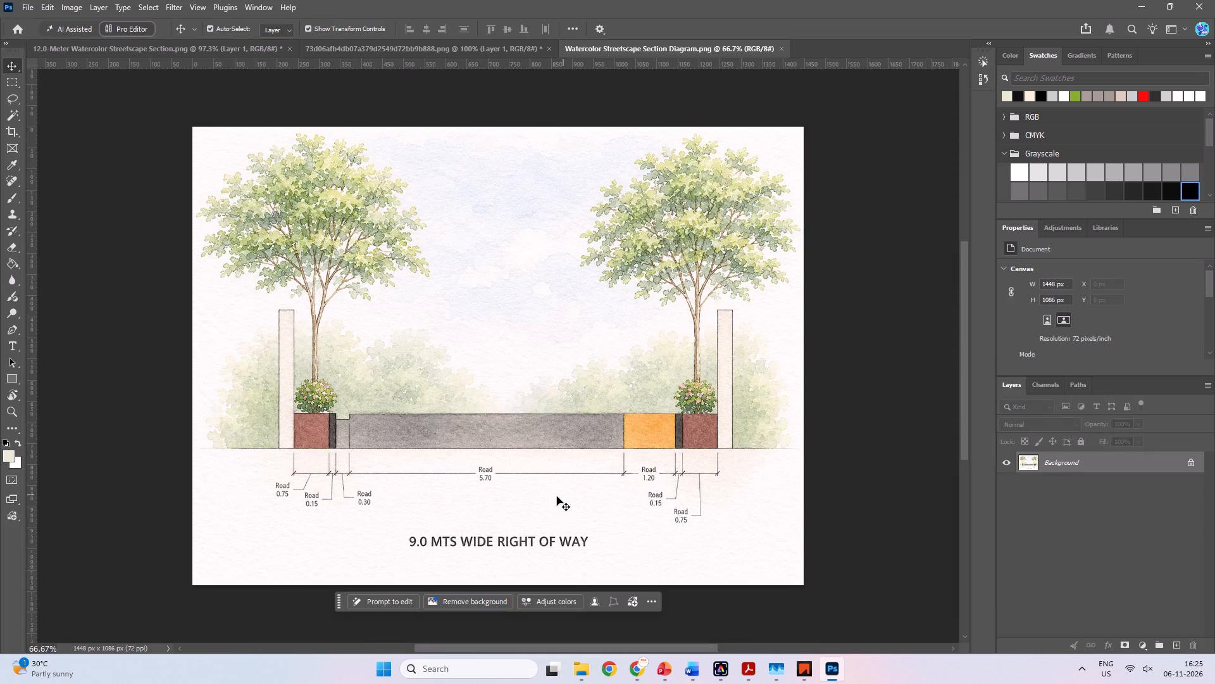
# Select the 9.0 MTS WIDE RIGHT OF WAY title, place a copy straight above it near the dimension labels, and deselect.
pyautogui.click(464, 542)
pyautogui.keyDown('alt'); pyautogui.scroll(7, 434, 543); pyautogui.keyUp('alt')
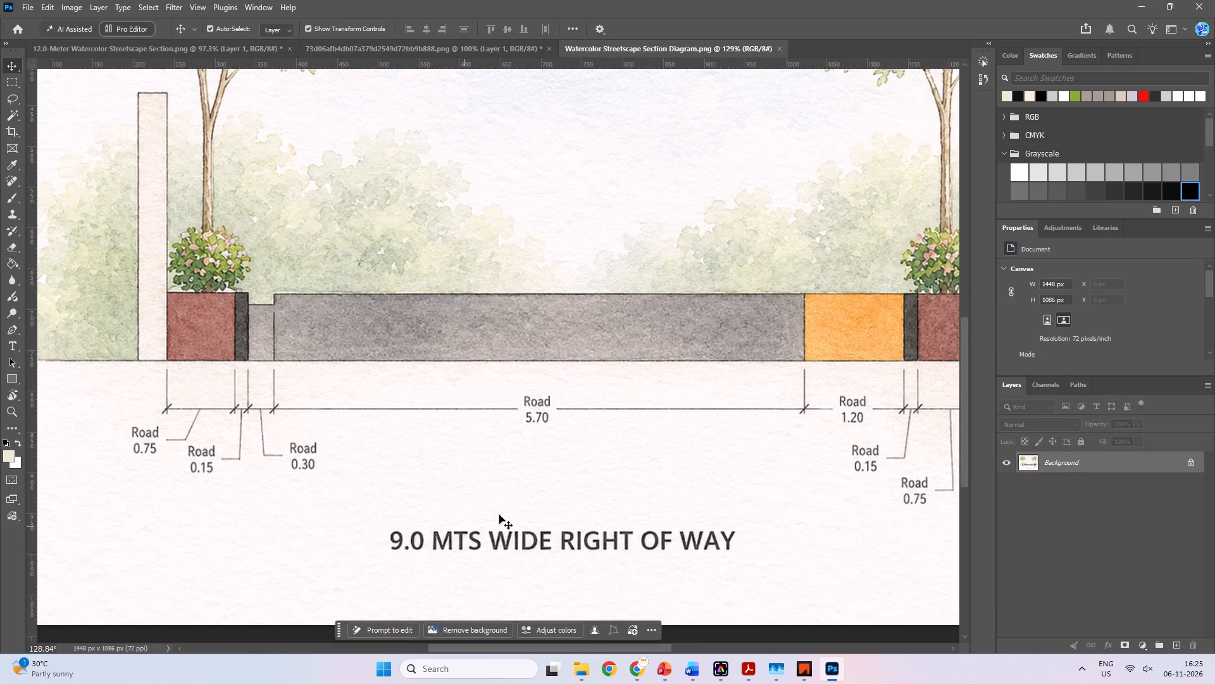
pyautogui.press('space')
pyautogui.press('space')
pyautogui.press('space')
pyautogui.press('space')
pyautogui.press('space')
pyautogui.moveTo(494, 499); pyautogui.dragTo(492, 421)
pyautogui.press('m')
pyautogui.moveTo(376, 447); pyautogui.dragTo(699, 490)
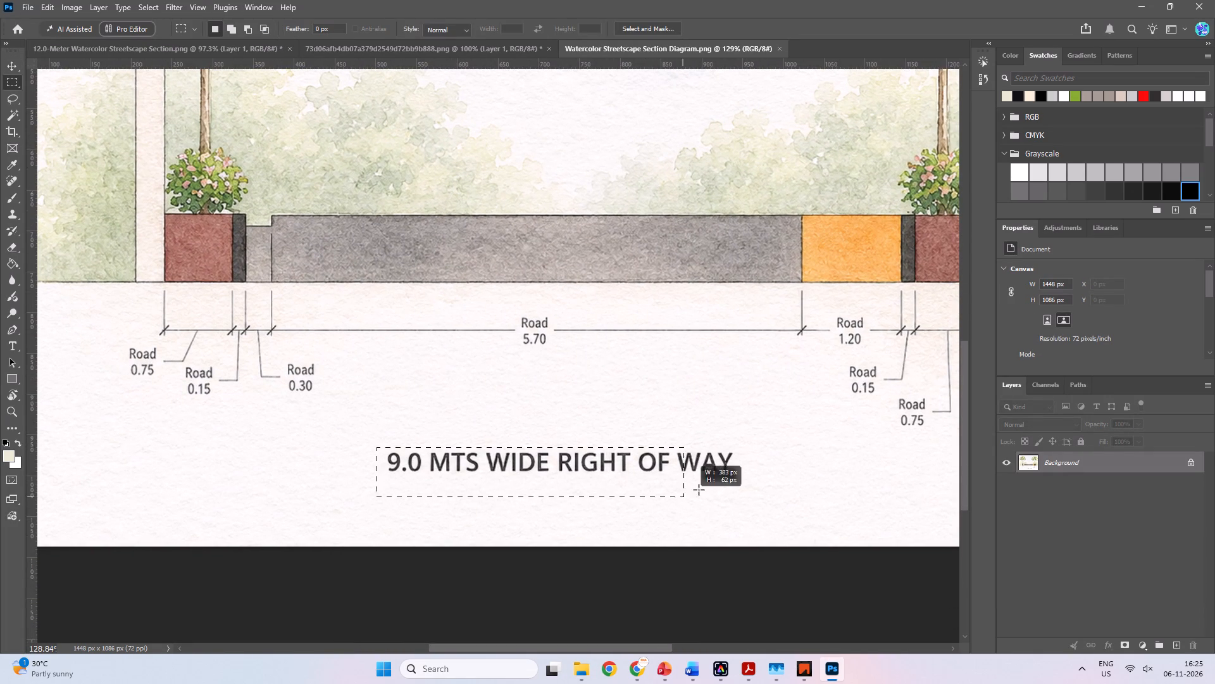
pyautogui.moveTo(699, 490); pyautogui.dragTo(738, 480)
pyautogui.press('v')
pyautogui.keyDown('alt'); pyautogui.moveTo(643, 468); pyautogui.dragTo(626, 412); pyautogui.keyUp('alt')
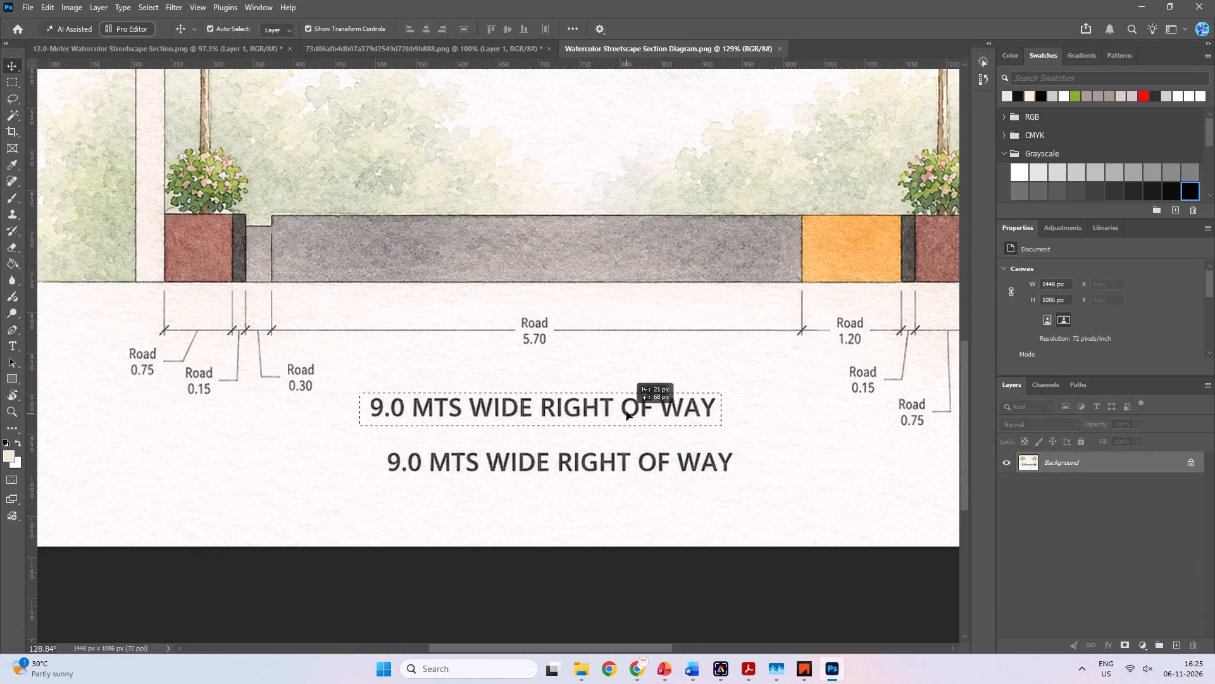
pyautogui.keyDown('alt'); pyautogui.moveTo(626, 412); pyautogui.dragTo(640, 417); pyautogui.keyUp('alt')
pyautogui.click(759, 516)
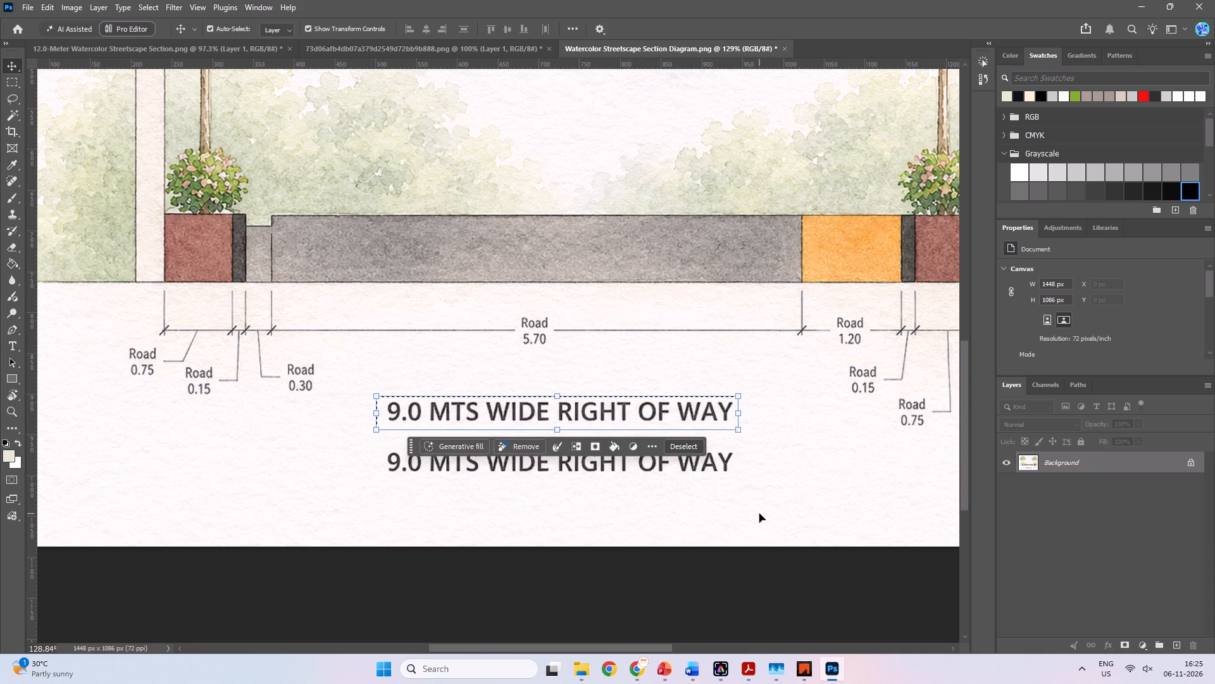
pyautogui.press('m')
pyautogui.click(765, 500)
# Crop the canvas bottom to just below the upper title copy, giving a 1448 × 952 px image.
pyautogui.keyDown('alt'); pyautogui.scroll(-4, 751, 502); pyautogui.keyUp('alt')
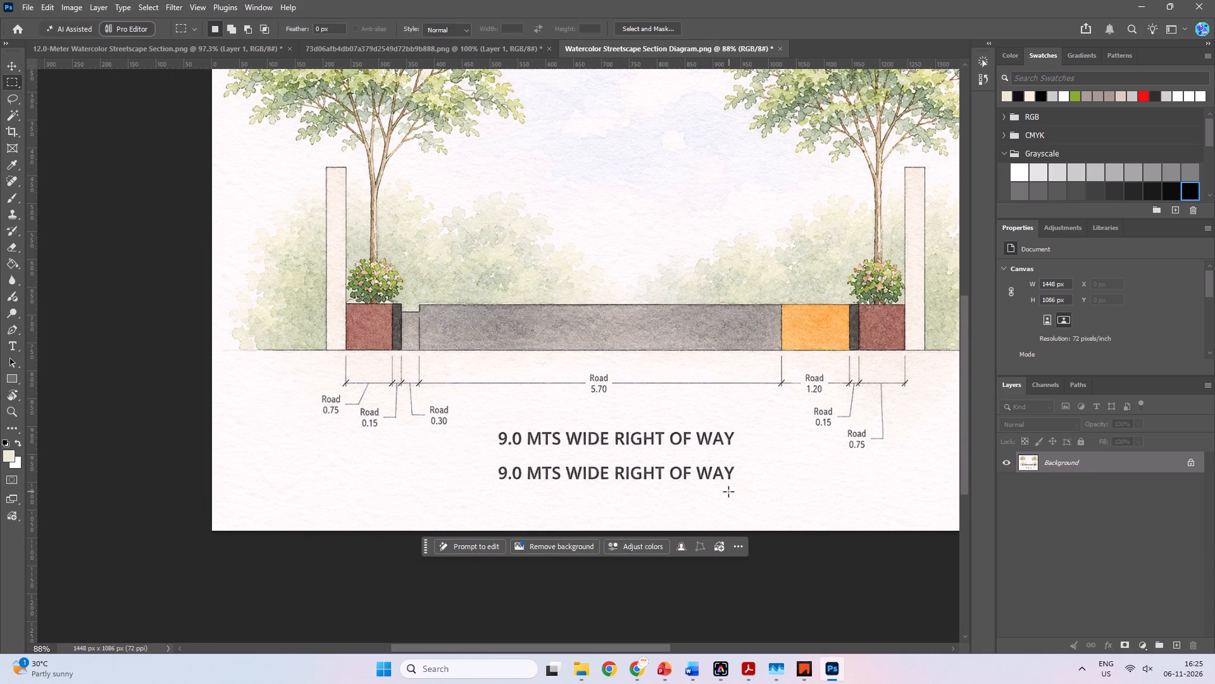
pyautogui.press('c')
pyautogui.moveTo(617, 532); pyautogui.dragTo(613, 495)
pyautogui.keyDown('alt'); pyautogui.scroll(-2, 667, 453); pyautogui.keyUp('alt')
pyautogui.press('space')
pyautogui.press('space')
pyautogui.press('space')
pyautogui.press('space')
pyautogui.press('space')
pyautogui.press('space')
pyautogui.press('space')
pyautogui.moveTo(662, 352); pyautogui.dragTo(613, 449)
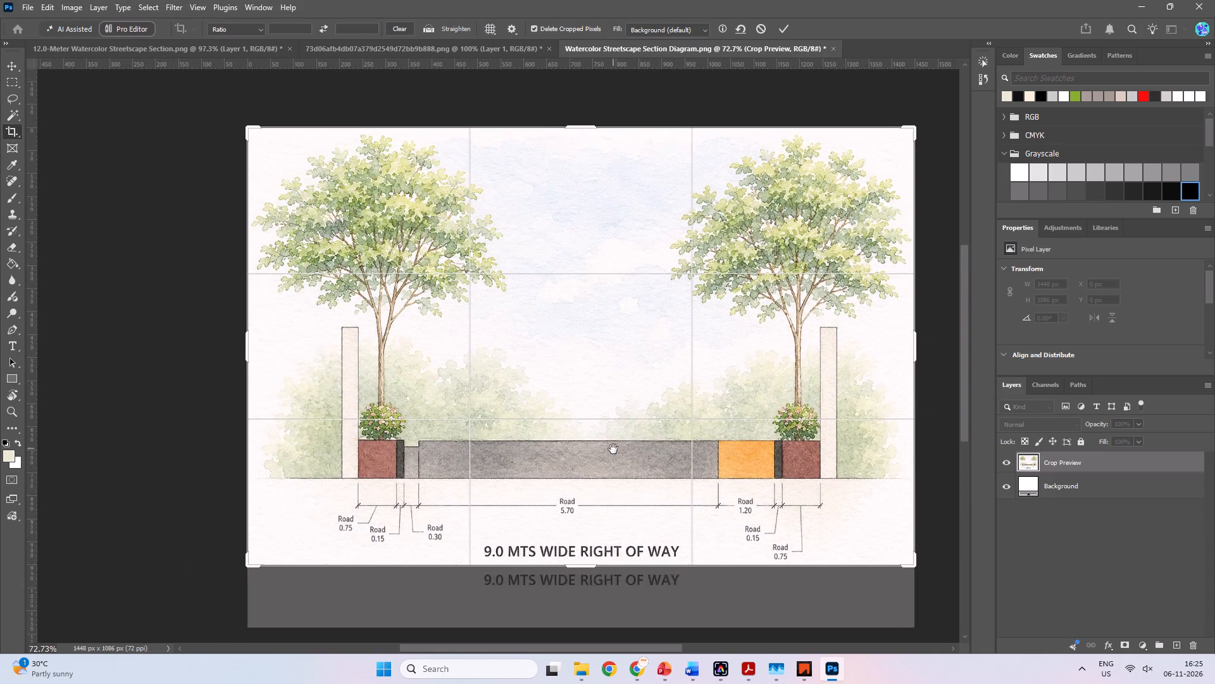
pyautogui.moveTo(613, 449); pyautogui.dragTo(614, 447)
pyautogui.click(781, 29)
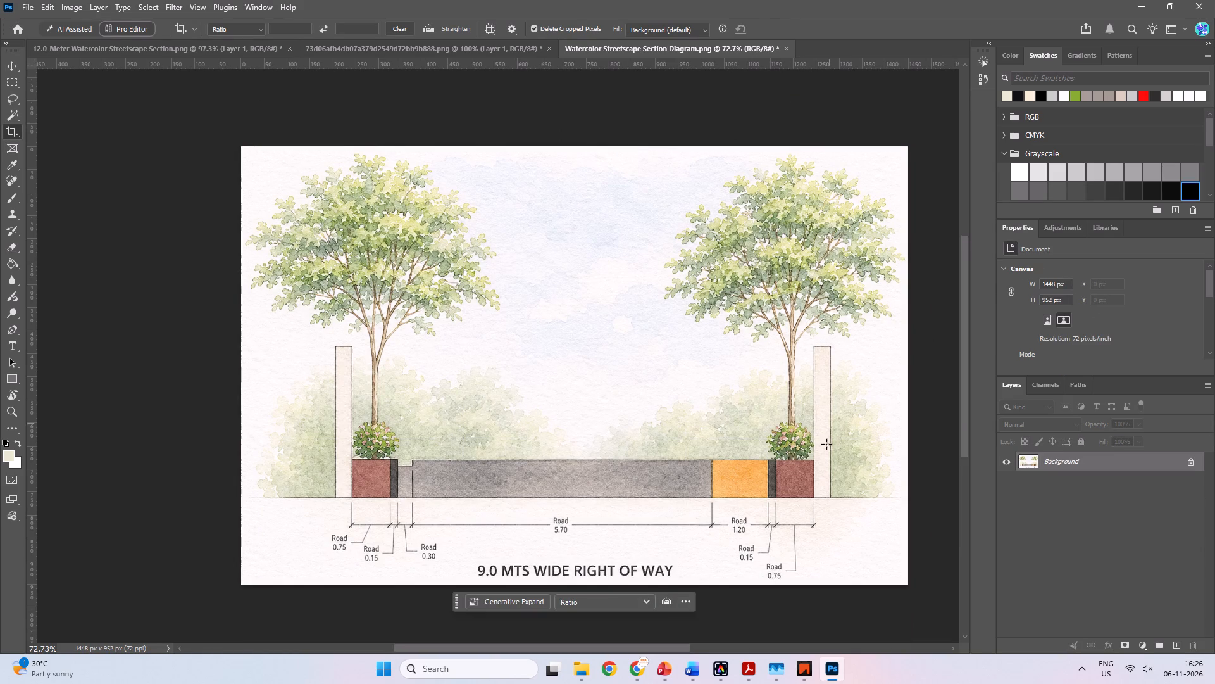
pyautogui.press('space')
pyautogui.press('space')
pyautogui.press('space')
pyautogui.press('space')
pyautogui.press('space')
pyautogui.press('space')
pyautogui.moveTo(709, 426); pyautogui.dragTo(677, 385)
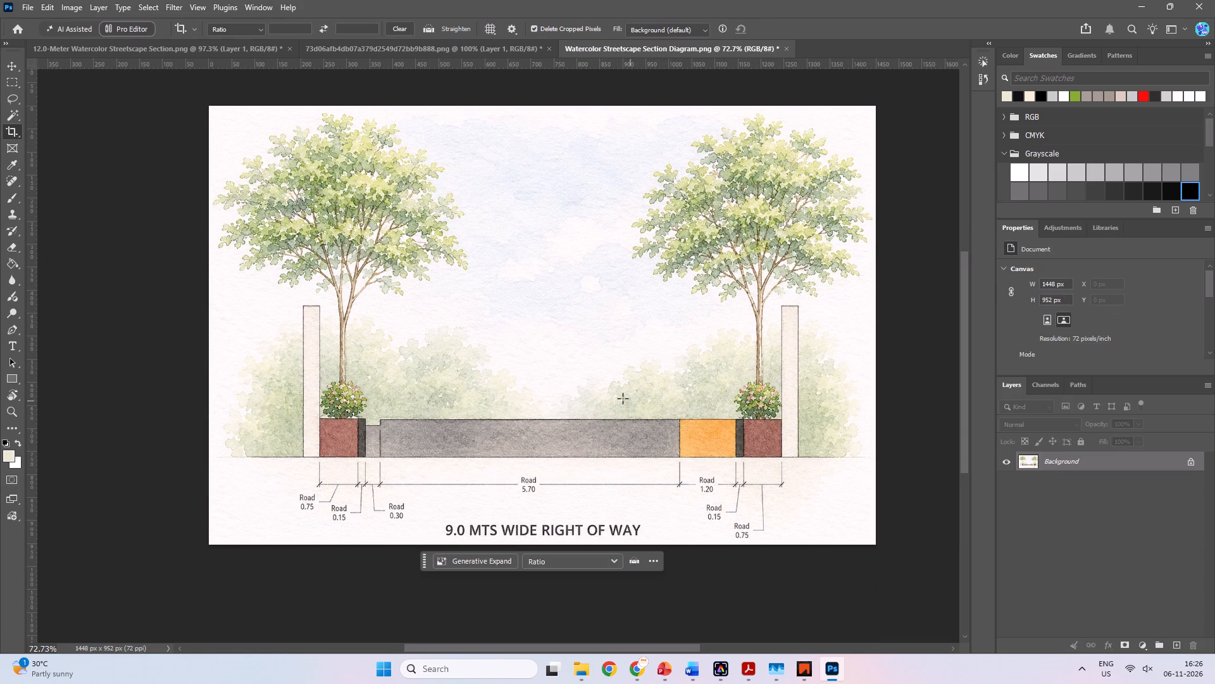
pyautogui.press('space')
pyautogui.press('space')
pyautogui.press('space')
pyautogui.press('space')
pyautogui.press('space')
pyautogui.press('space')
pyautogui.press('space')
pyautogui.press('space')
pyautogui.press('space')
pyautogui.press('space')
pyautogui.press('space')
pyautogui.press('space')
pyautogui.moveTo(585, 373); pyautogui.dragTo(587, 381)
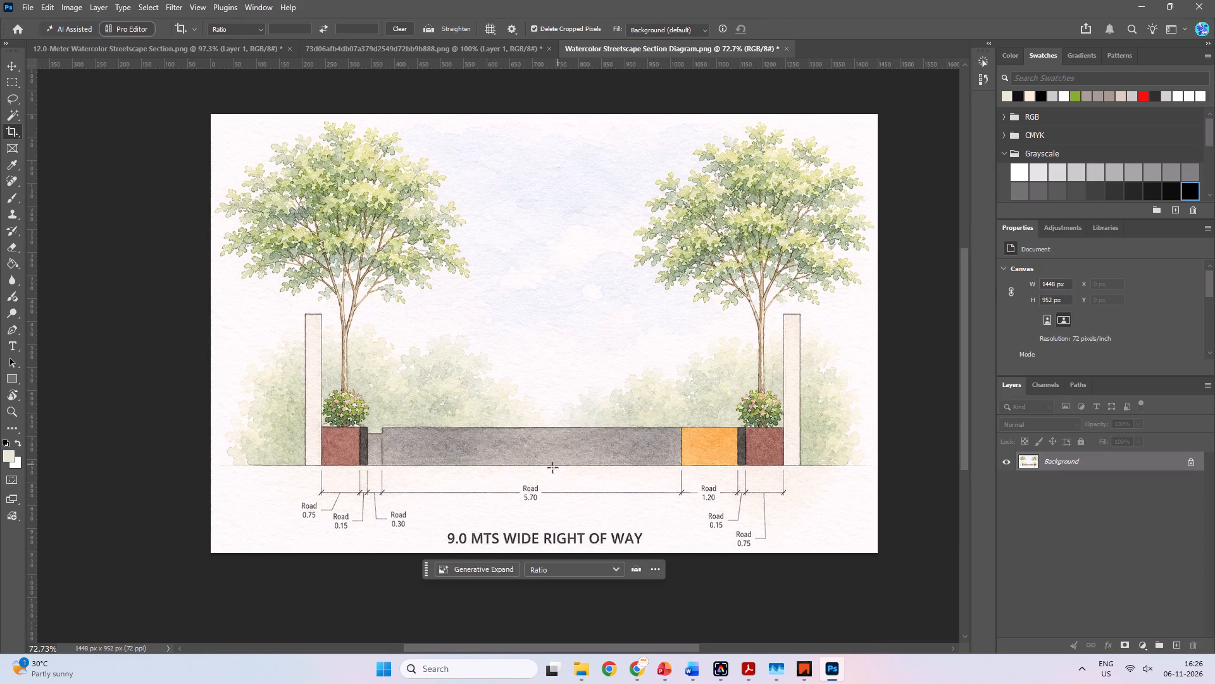
# Select the top of the dark 0.15 kerb beside the left planter and place a copy slightly higher, raising the kerb above the planter.
pyautogui.keyDown('alt'); pyautogui.scroll(11, 380, 441); pyautogui.keyUp('alt')
pyautogui.keyDown('alt'); pyautogui.scroll(-4, 370, 412); pyautogui.keyUp('alt')
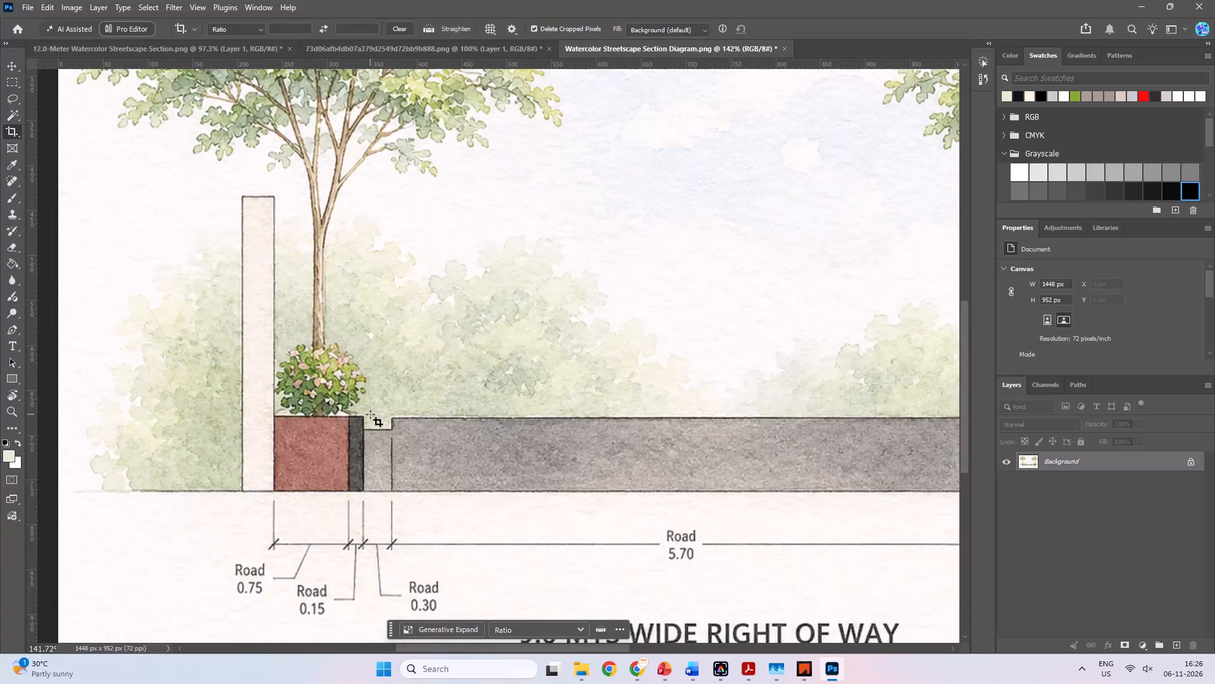
pyautogui.keyDown('alt'); pyautogui.scroll(8, 323, 410); pyautogui.keyUp('alt')
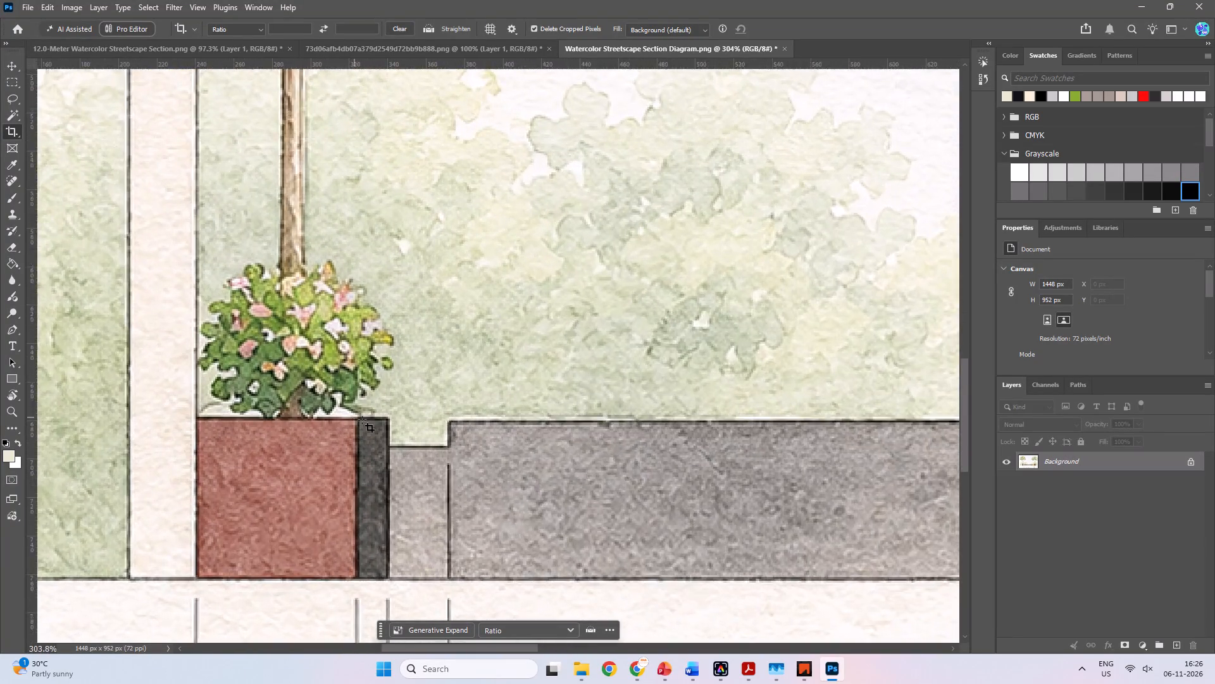
pyautogui.keyDown('alt'); pyautogui.scroll(4, 362, 420); pyautogui.keyUp('alt')
pyautogui.press('m')
pyautogui.moveTo(356, 415); pyautogui.dragTo(399, 444)
pyautogui.press('v')
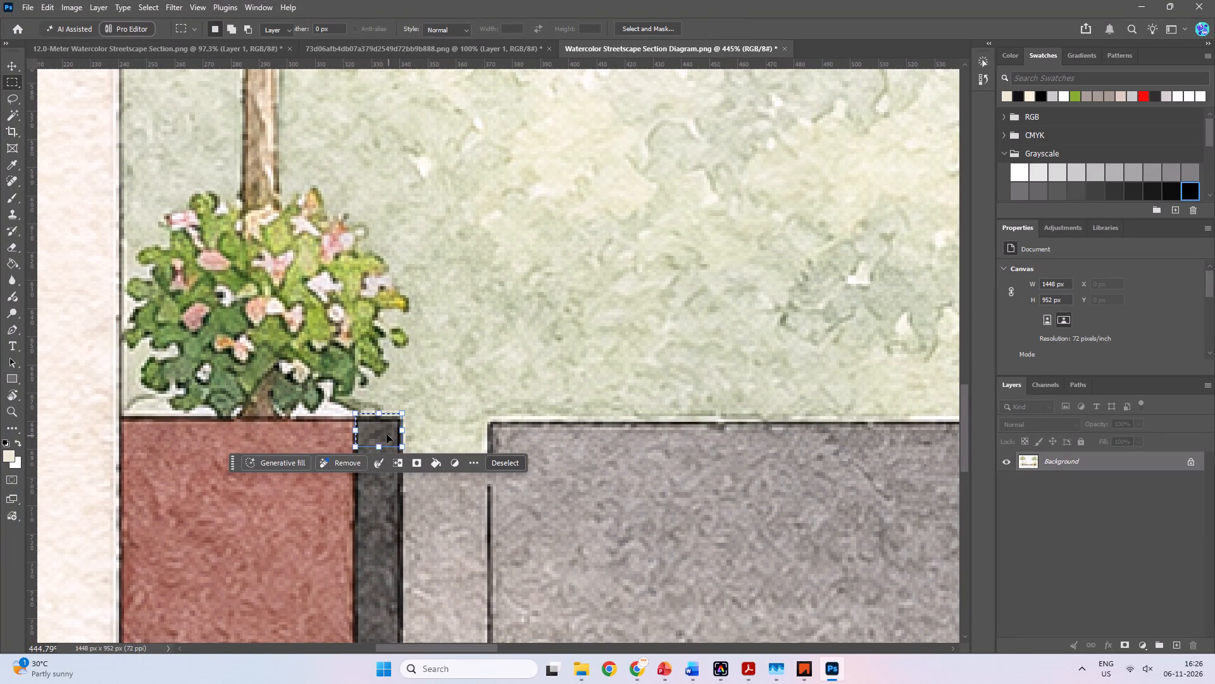
pyautogui.keyDown('alt'); pyautogui.moveTo(379, 434); pyautogui.dragTo(380, 410); pyautogui.keyUp('alt')
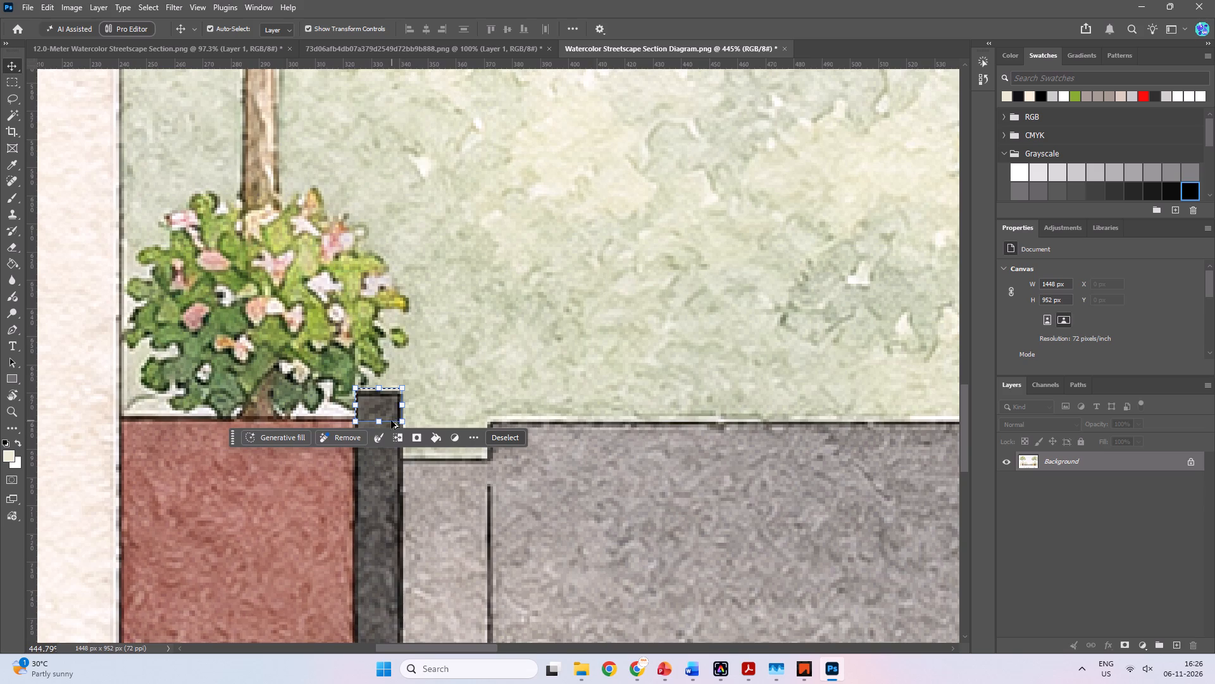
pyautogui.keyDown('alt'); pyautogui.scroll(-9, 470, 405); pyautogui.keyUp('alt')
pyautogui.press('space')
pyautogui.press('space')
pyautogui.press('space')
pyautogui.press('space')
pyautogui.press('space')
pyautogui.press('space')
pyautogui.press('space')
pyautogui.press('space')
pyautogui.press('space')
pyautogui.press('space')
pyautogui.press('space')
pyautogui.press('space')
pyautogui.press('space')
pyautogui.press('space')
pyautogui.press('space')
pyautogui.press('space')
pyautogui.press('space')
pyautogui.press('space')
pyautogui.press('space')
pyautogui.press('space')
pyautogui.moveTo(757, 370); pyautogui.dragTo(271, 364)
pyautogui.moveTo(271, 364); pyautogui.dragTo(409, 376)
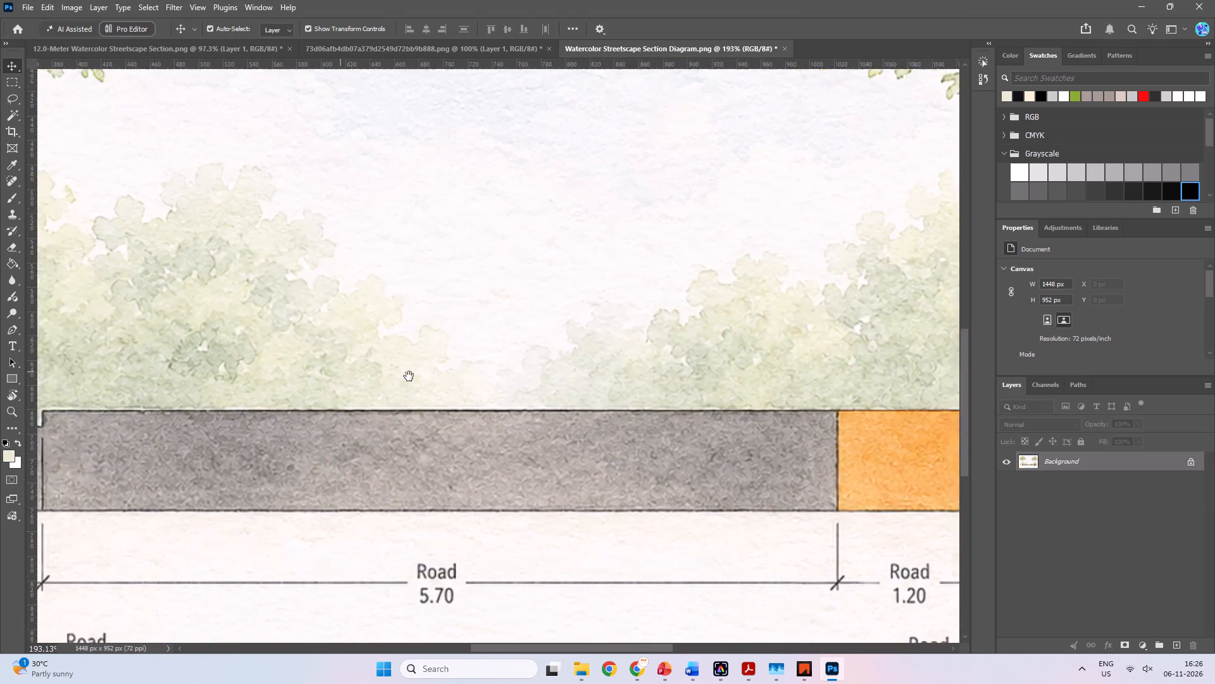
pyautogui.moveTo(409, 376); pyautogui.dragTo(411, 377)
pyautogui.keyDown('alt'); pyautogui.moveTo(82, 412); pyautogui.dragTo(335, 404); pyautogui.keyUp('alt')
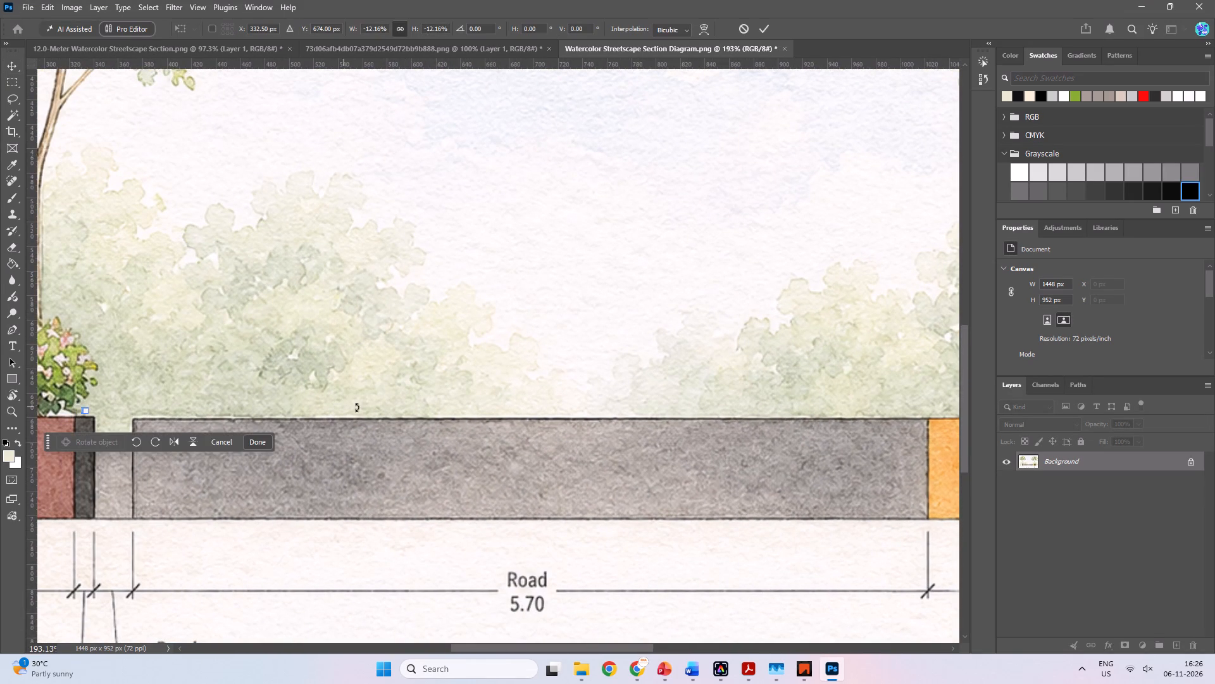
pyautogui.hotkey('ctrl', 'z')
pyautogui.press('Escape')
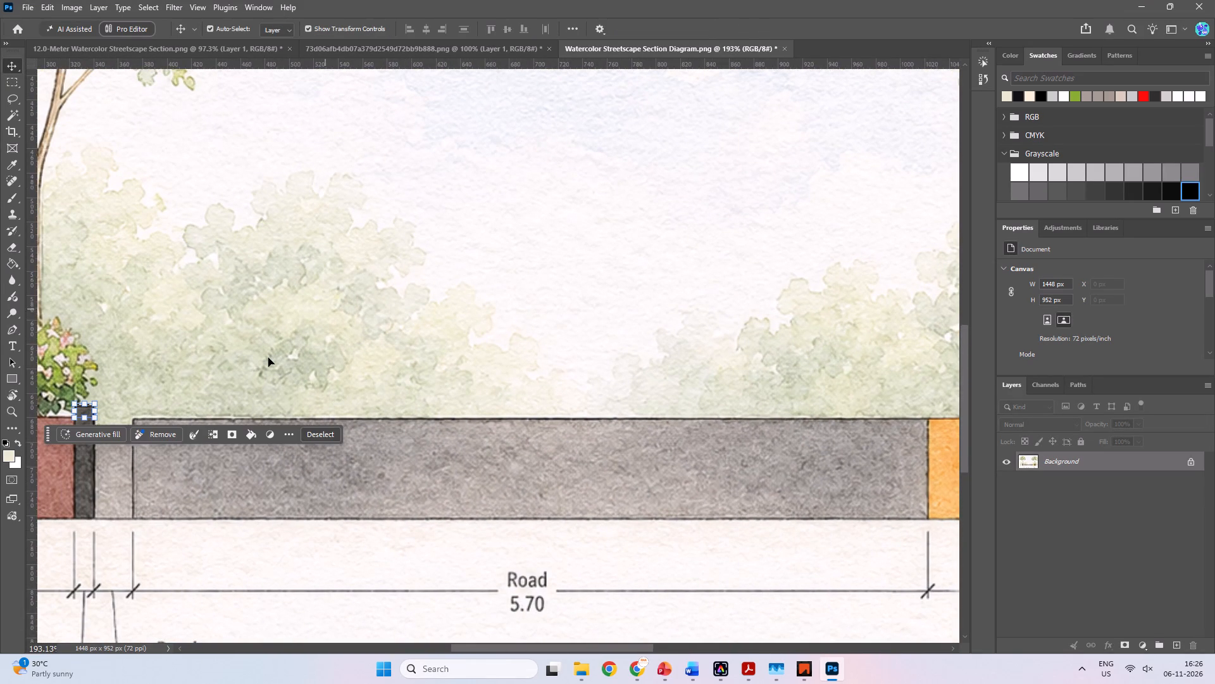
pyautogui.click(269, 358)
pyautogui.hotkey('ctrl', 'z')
# Copy the selected kerb top onto the dark 0.15 kerb between the orange 1.20 strip and the right planter, align it, and deselect.
pyautogui.keyDown('alt'); pyautogui.moveTo(180, 391); pyautogui.dragTo(409, 375); pyautogui.keyUp('alt')
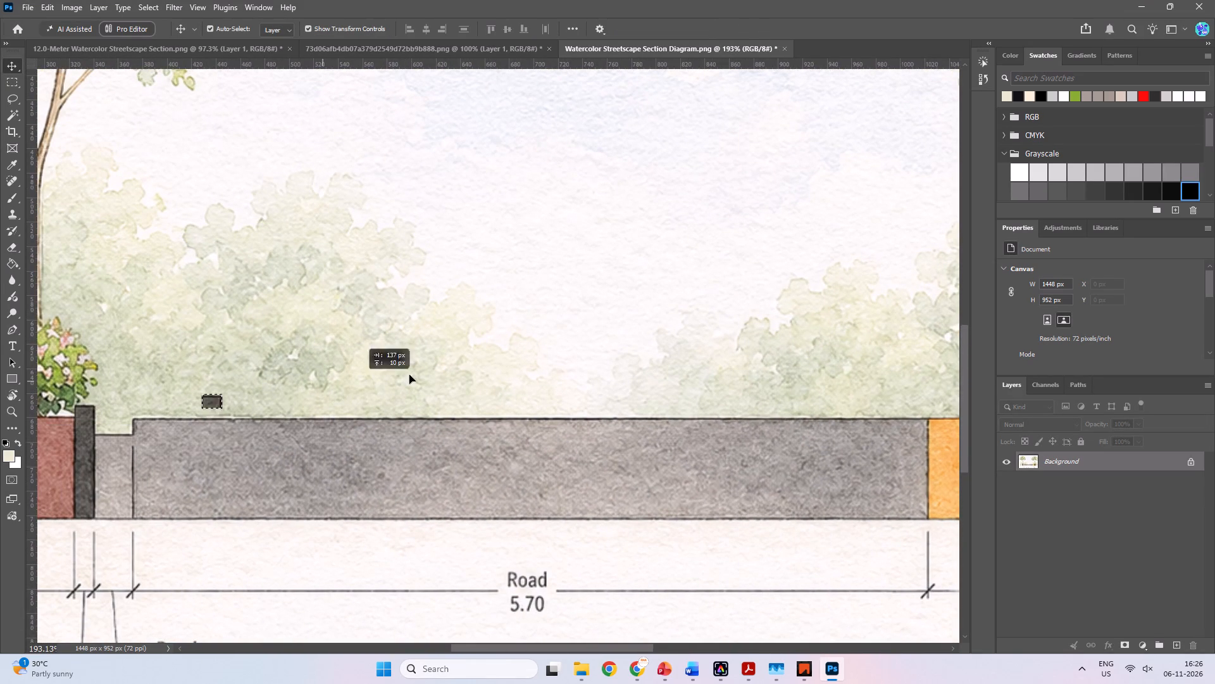
pyautogui.keyDown('alt'); pyautogui.moveTo(409, 375); pyautogui.dragTo(742, 371); pyautogui.keyUp('alt')
pyautogui.press('space')
pyautogui.press('space')
pyautogui.press('space')
pyautogui.press('space')
pyautogui.press('space')
pyautogui.press('space')
pyautogui.press('space')
pyautogui.press('space')
pyautogui.press('space')
pyautogui.press('space')
pyautogui.press('space')
pyautogui.press('space')
pyautogui.press('space')
pyautogui.press('space')
pyautogui.press('space')
pyautogui.press('space')
pyautogui.moveTo(828, 367); pyautogui.dragTo(445, 361)
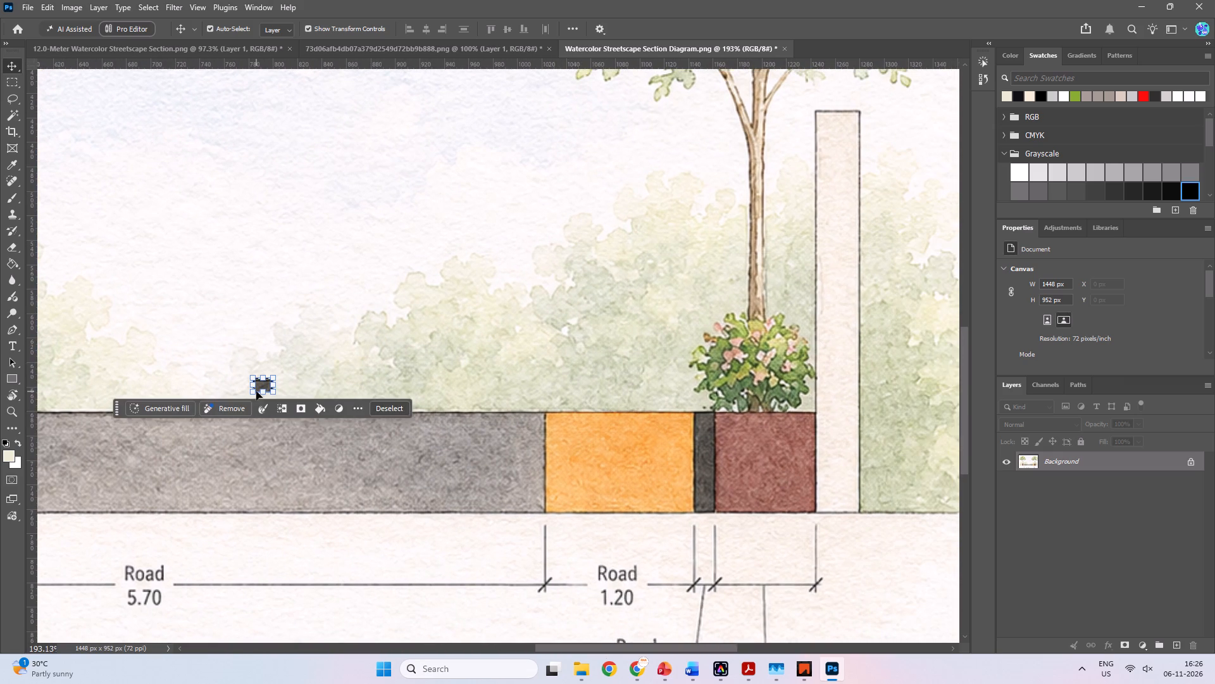
pyautogui.moveTo(260, 388); pyautogui.dragTo(702, 411)
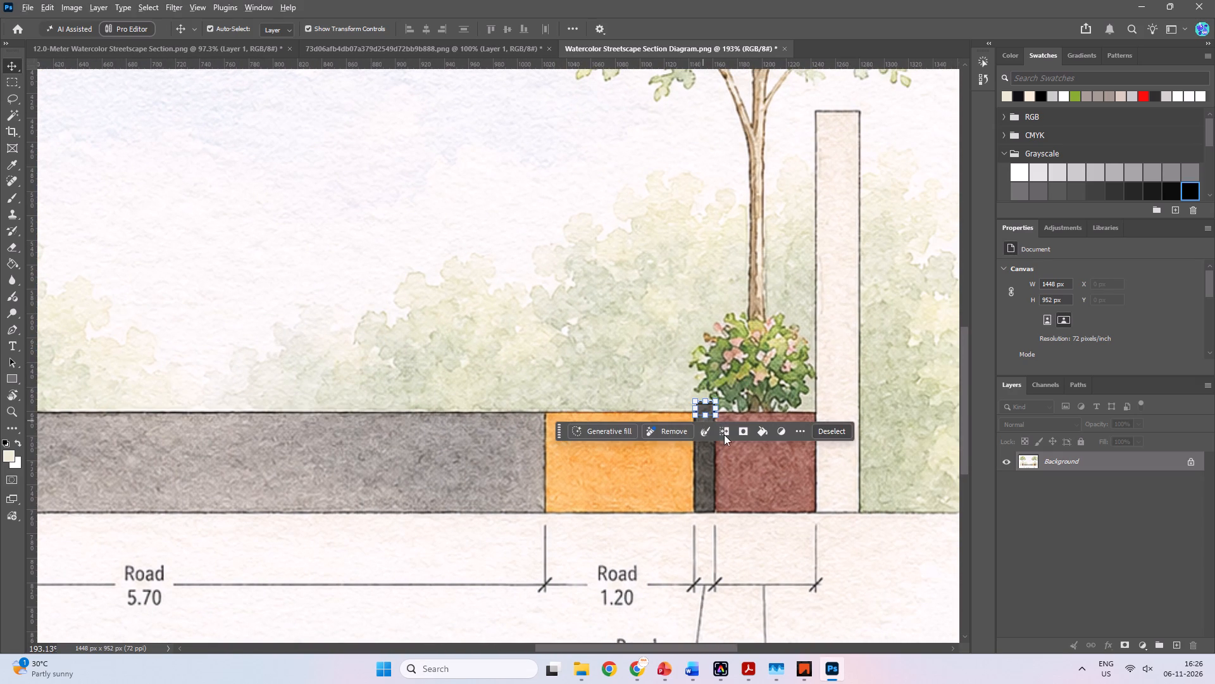
pyautogui.keyDown('alt'); pyautogui.scroll(17, 737, 437); pyautogui.keyUp('alt')
pyautogui.click(653, 417)
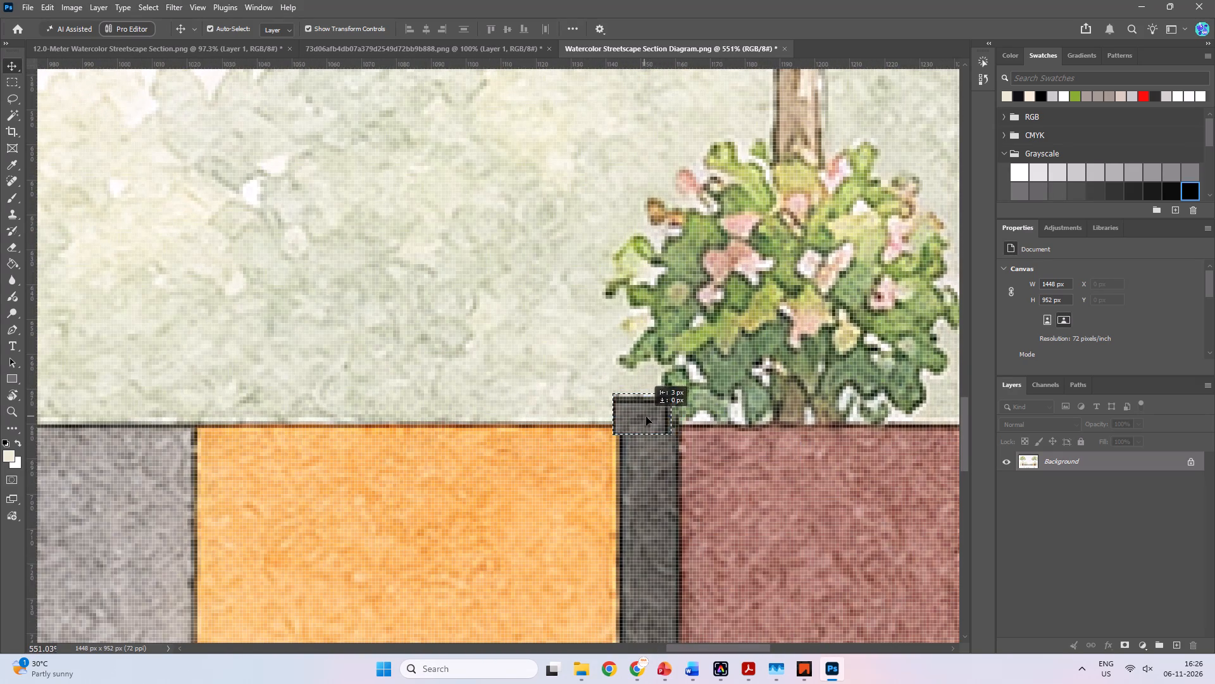
pyautogui.keyDown('alt'); pyautogui.click(528, 357); pyautogui.keyUp('alt')
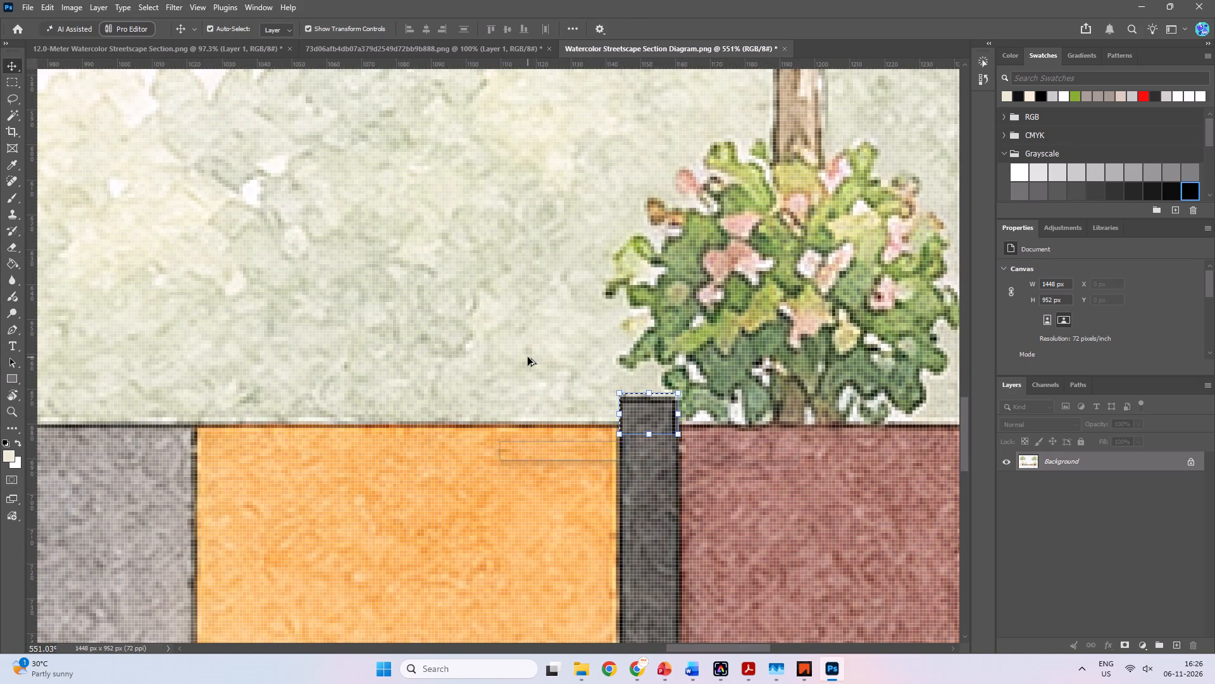
pyautogui.keyDown('alt'); pyautogui.scroll(-17, 537, 361); pyautogui.keyUp('alt')
pyautogui.click(503, 299)
pyautogui.press('m')
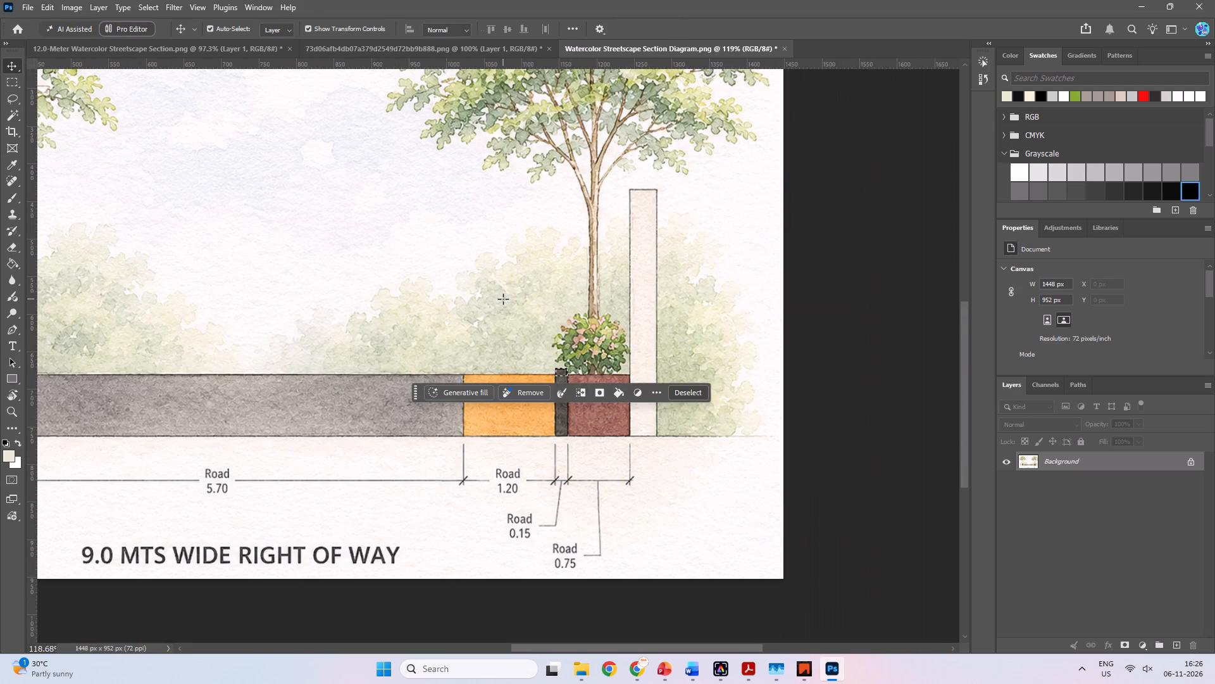
pyautogui.click(503, 299)
# Save the edited 9.0 MTS WIDE RIGHT OF WAY section image.
pyautogui.keyDown('alt'); pyautogui.scroll(-10, 512, 325); pyautogui.keyUp('alt')
pyautogui.press('space')
pyautogui.press('space')
pyautogui.moveTo(437, 294); pyautogui.dragTo(452, 322)
pyautogui.hotkey('ctrl', 's')
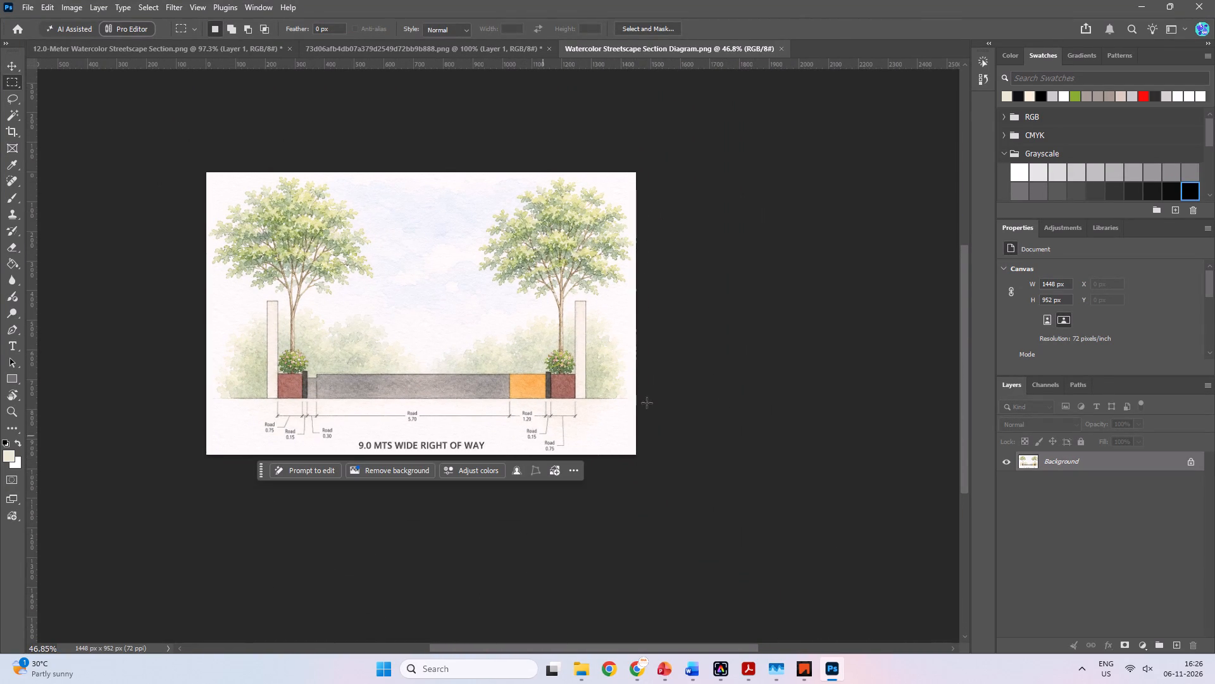
# Duplicate the MEDIAN, PLANTER, PATHWAY, DRIVEWAY copy and DRIVEWAY text layers from the 12.0-Meter section into Watercolor Streetscape Section Diagram.png.
pyautogui.click(385, 42)
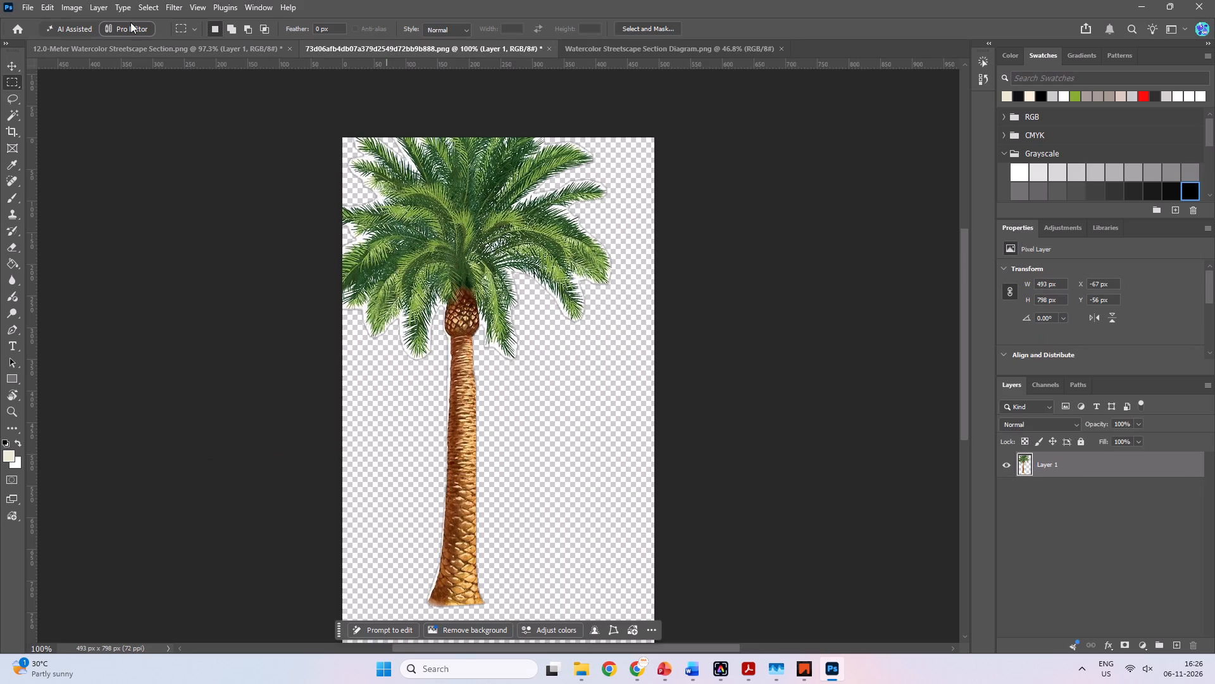
pyautogui.click(135, 41)
pyautogui.click(1087, 501)
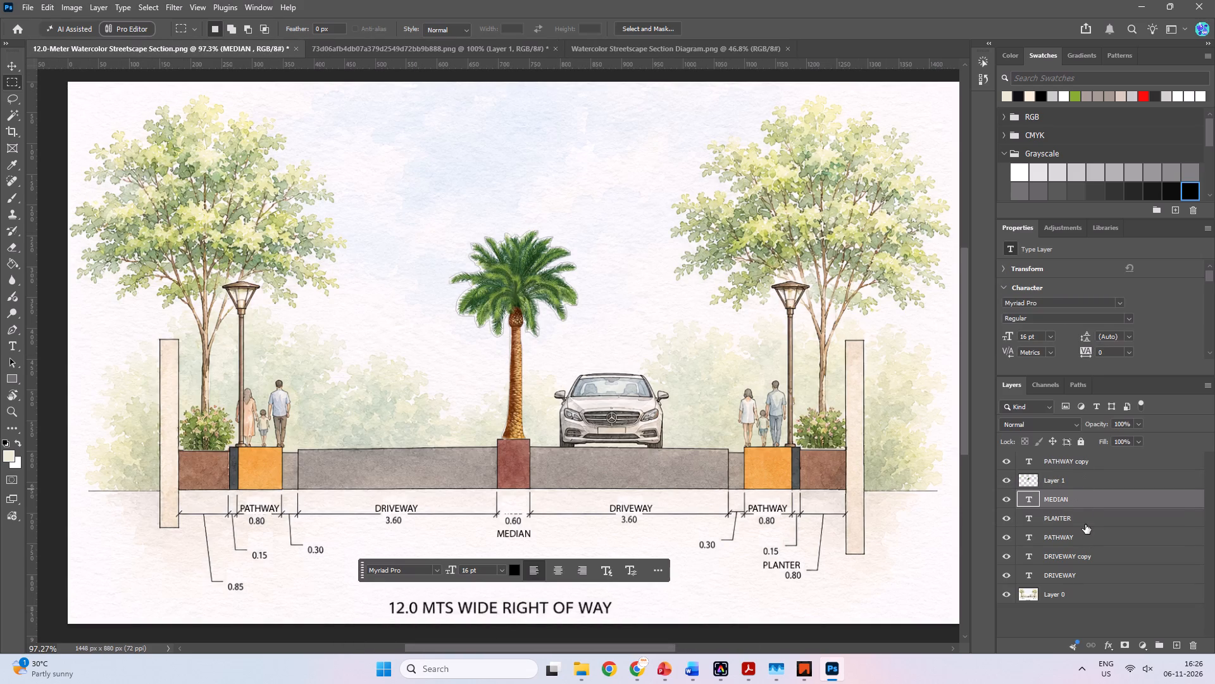
pyautogui.keyDown('shift'); pyautogui.click(1066, 573); pyautogui.keyUp('shift')
pyautogui.rightClick(1077, 501)
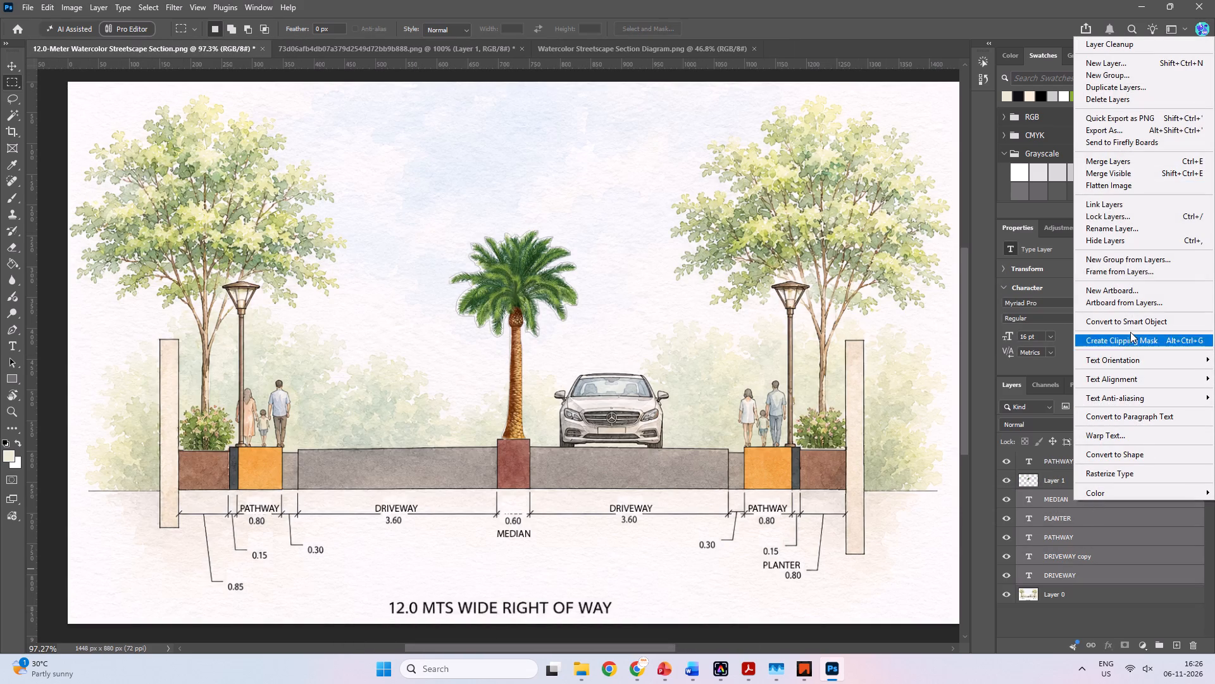
pyautogui.click(1091, 87)
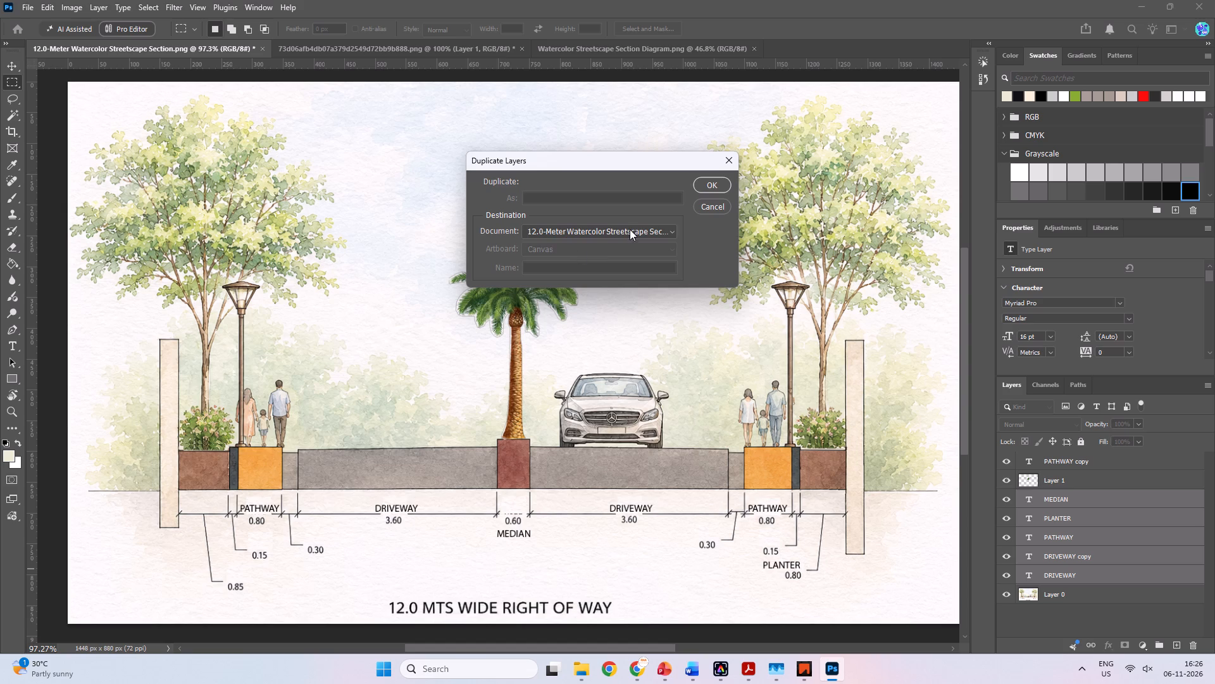
pyautogui.click(630, 229)
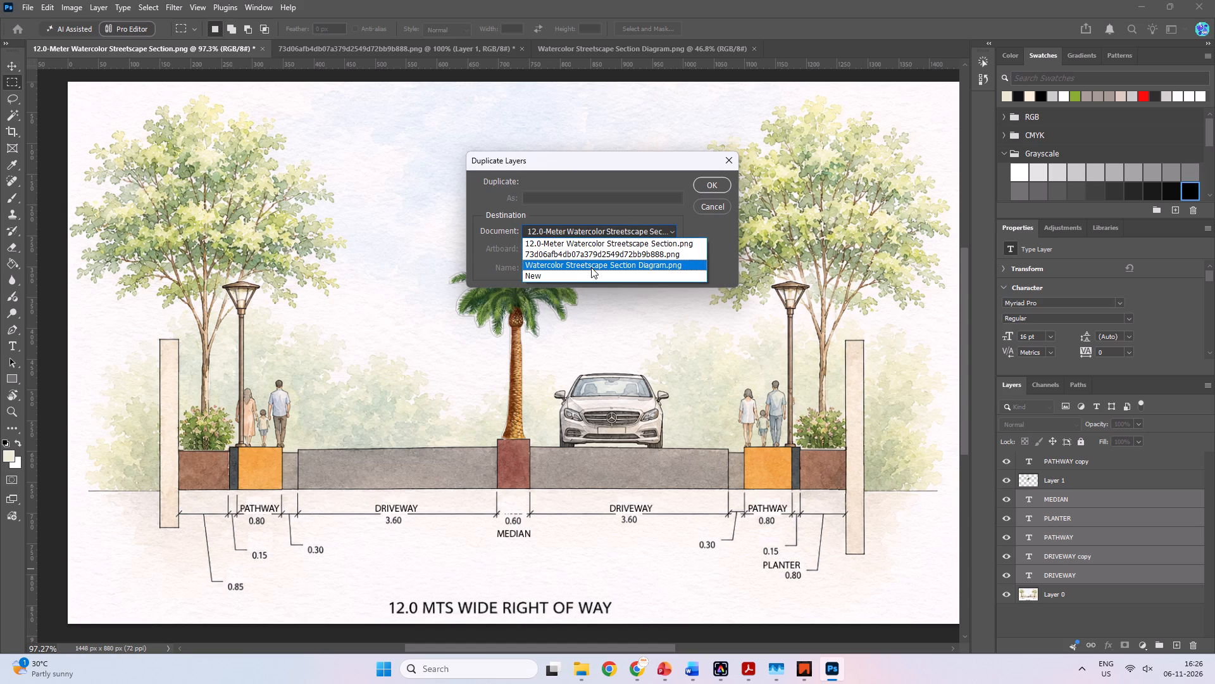
pyautogui.click(591, 267)
pyautogui.click(709, 182)
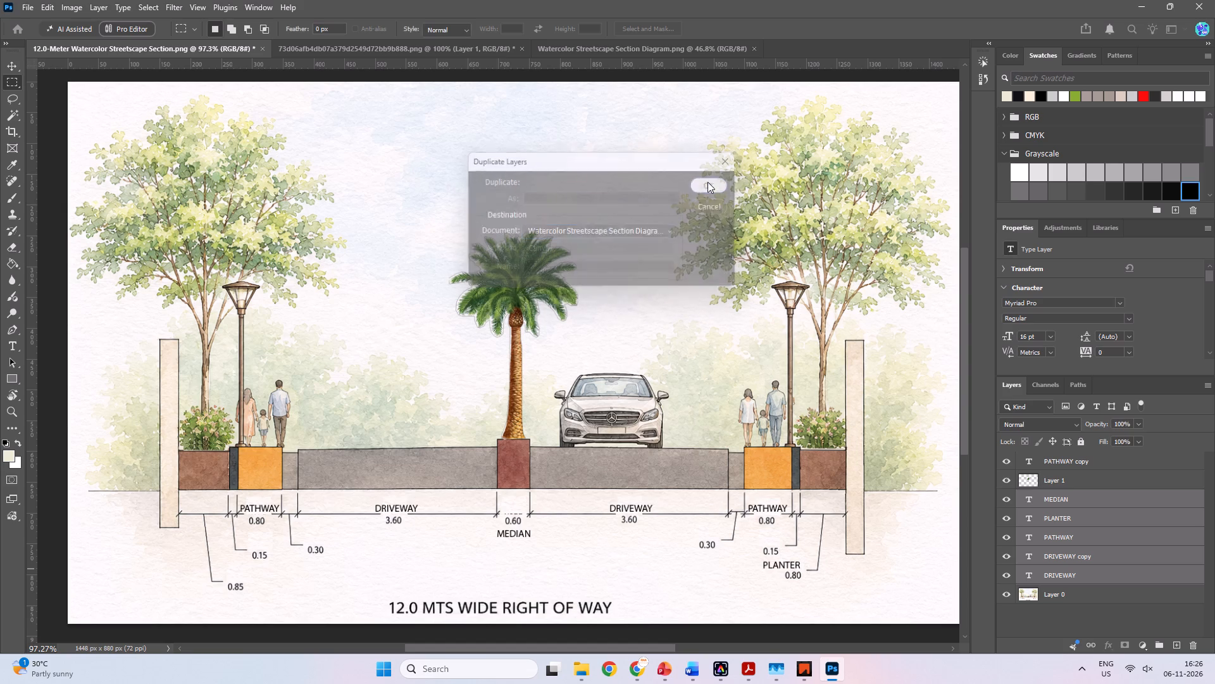
# In the 9.0 m section document, move the duplicated text labels together into the clear area above the road.
pyautogui.click(625, 49)
pyautogui.keyDown('alt'); pyautogui.scroll(6, 423, 476); pyautogui.keyUp('alt')
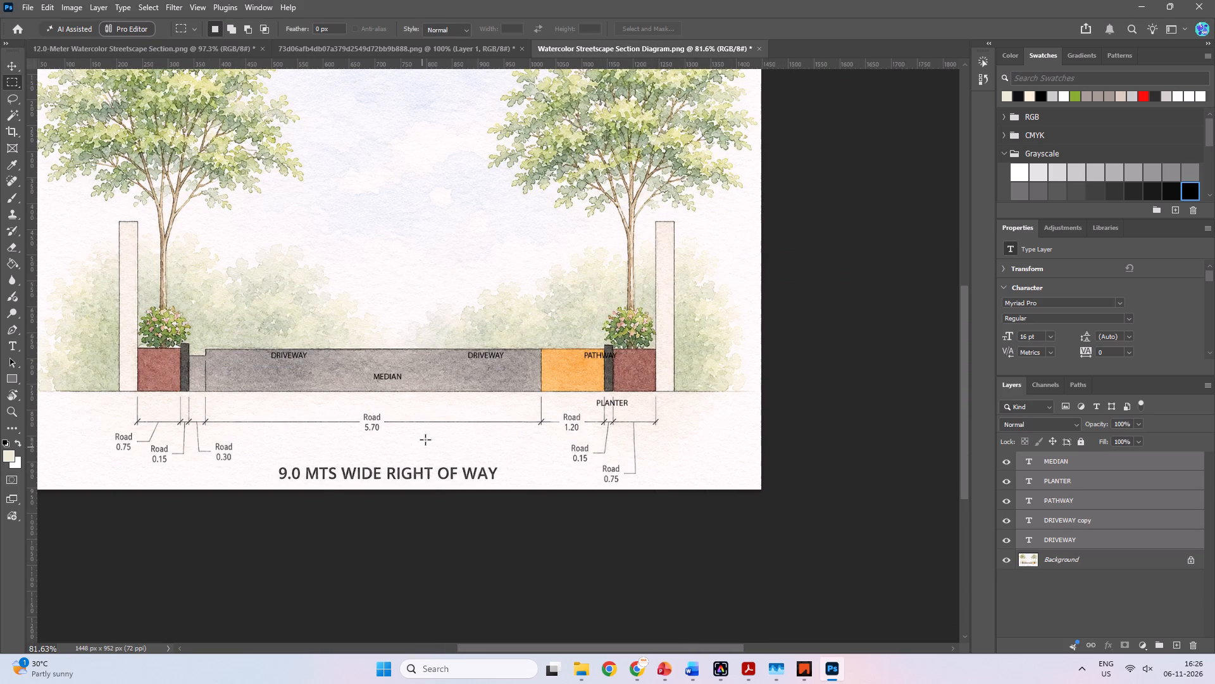
pyautogui.press('space')
pyautogui.press('space')
pyautogui.press('space')
pyautogui.press('space')
pyautogui.press('space')
pyautogui.press('space')
pyautogui.press('space')
pyautogui.press('space')
pyautogui.press('space')
pyautogui.press('space')
pyautogui.press('space')
pyautogui.press('space')
pyautogui.press('space')
pyautogui.moveTo(594, 432); pyautogui.dragTo(763, 372)
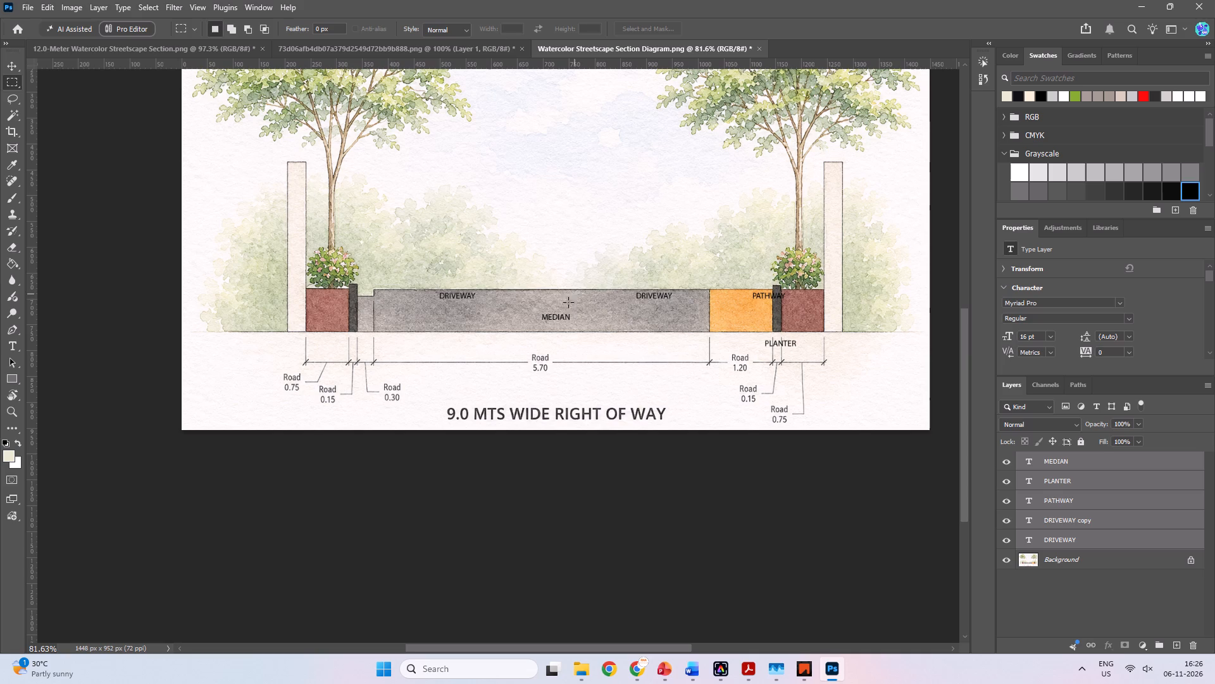
pyautogui.press('v')
pyautogui.moveTo(556, 319); pyautogui.dragTo(527, 377)
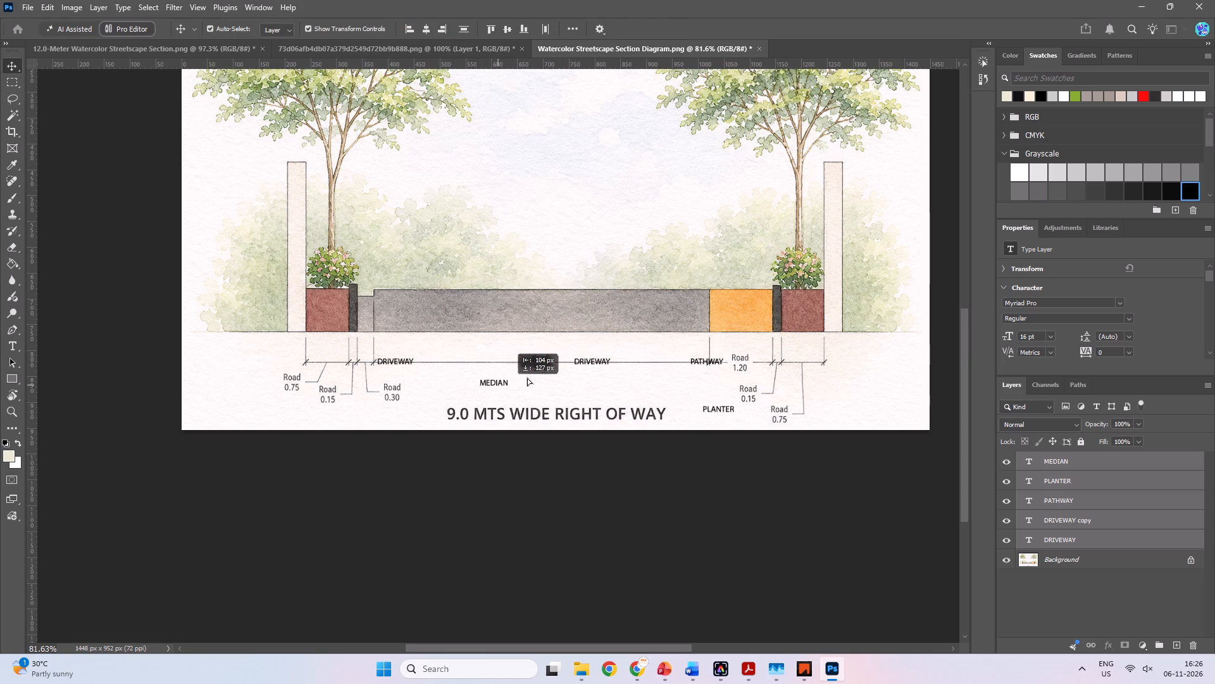
pyautogui.moveTo(527, 377); pyautogui.dragTo(511, 393)
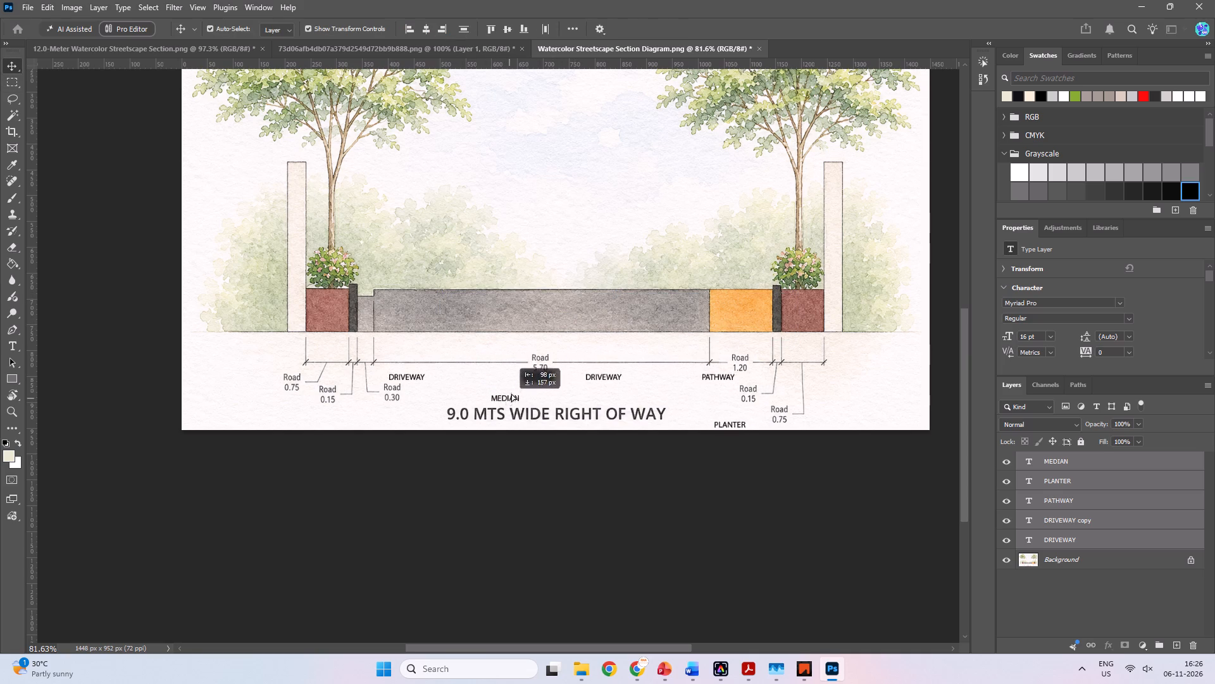
pyautogui.moveTo(511, 393); pyautogui.dragTo(490, 220)
# Delete the MEDIAN label from the 9.0 m section.
pyautogui.click(592, 364)
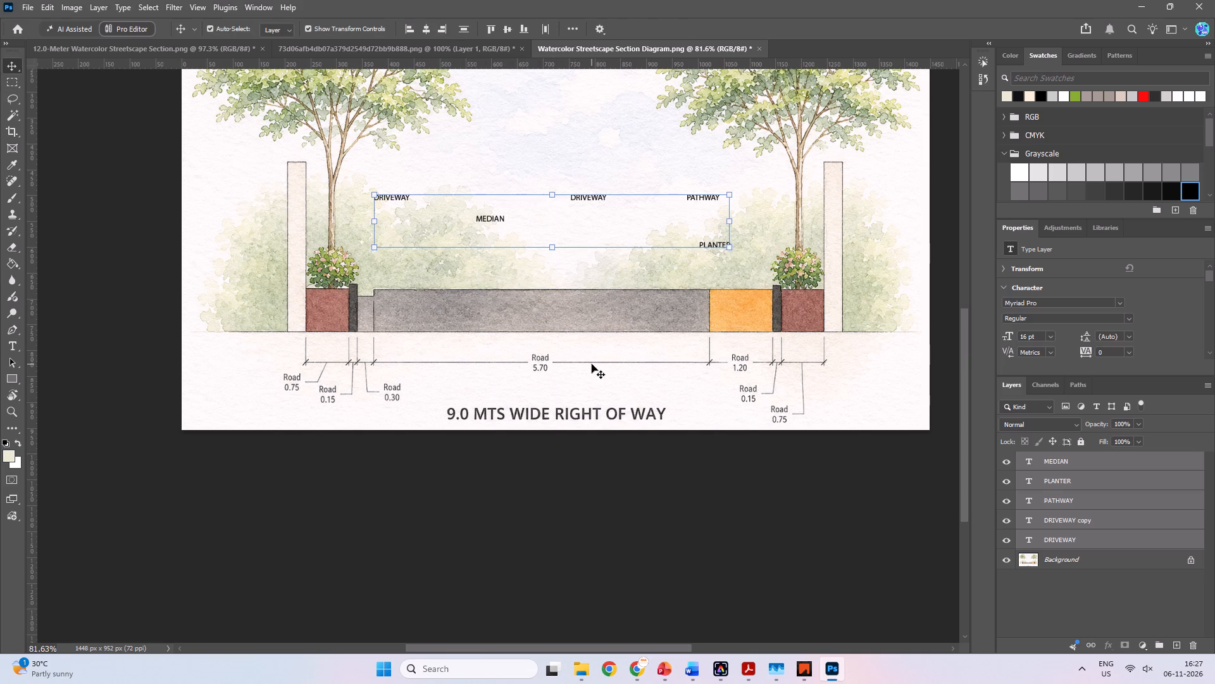
pyautogui.click(496, 222)
pyautogui.click(494, 217)
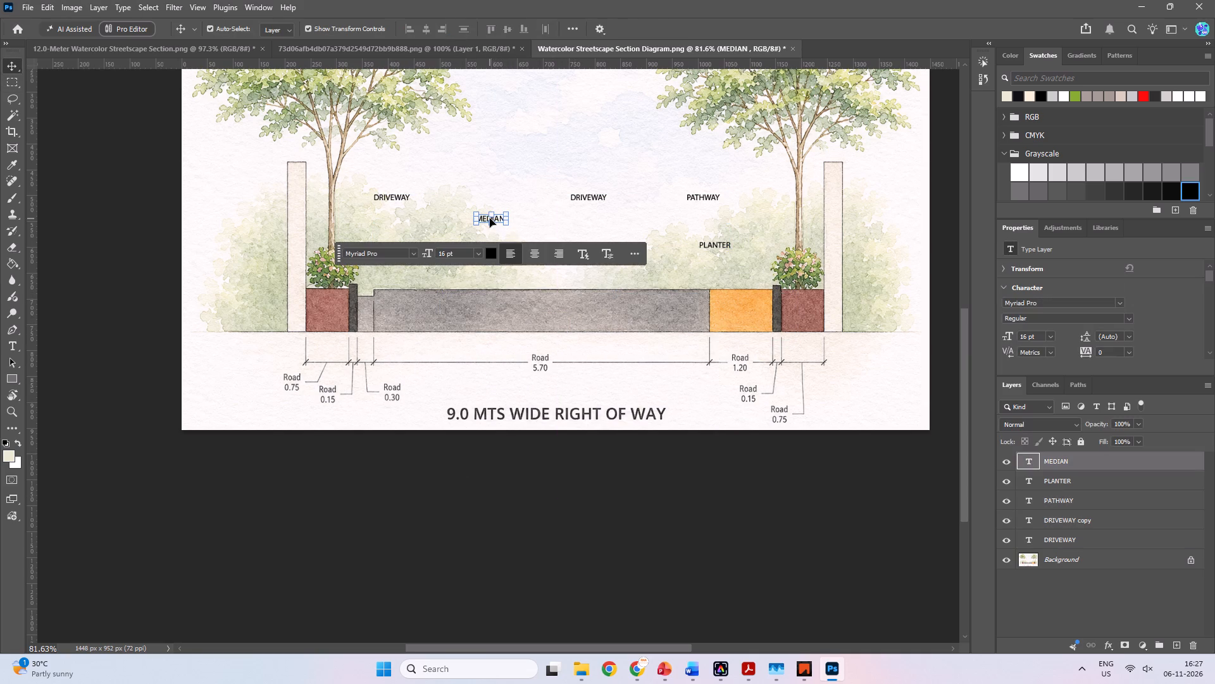
pyautogui.press('Delete')
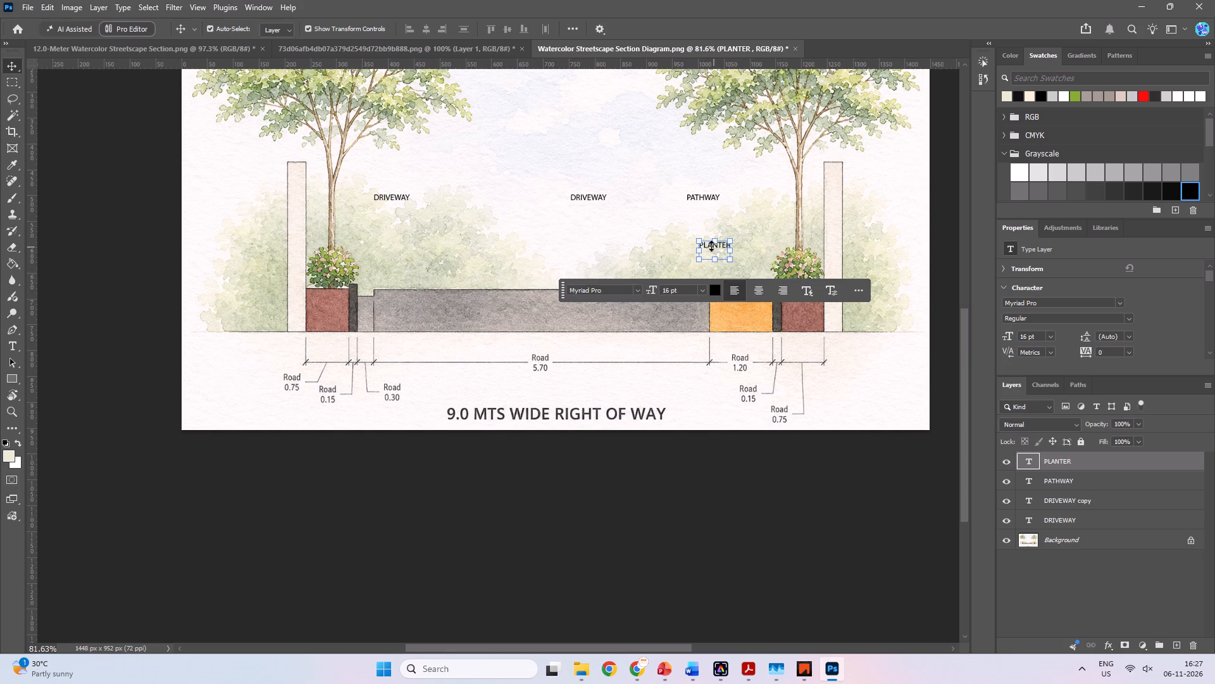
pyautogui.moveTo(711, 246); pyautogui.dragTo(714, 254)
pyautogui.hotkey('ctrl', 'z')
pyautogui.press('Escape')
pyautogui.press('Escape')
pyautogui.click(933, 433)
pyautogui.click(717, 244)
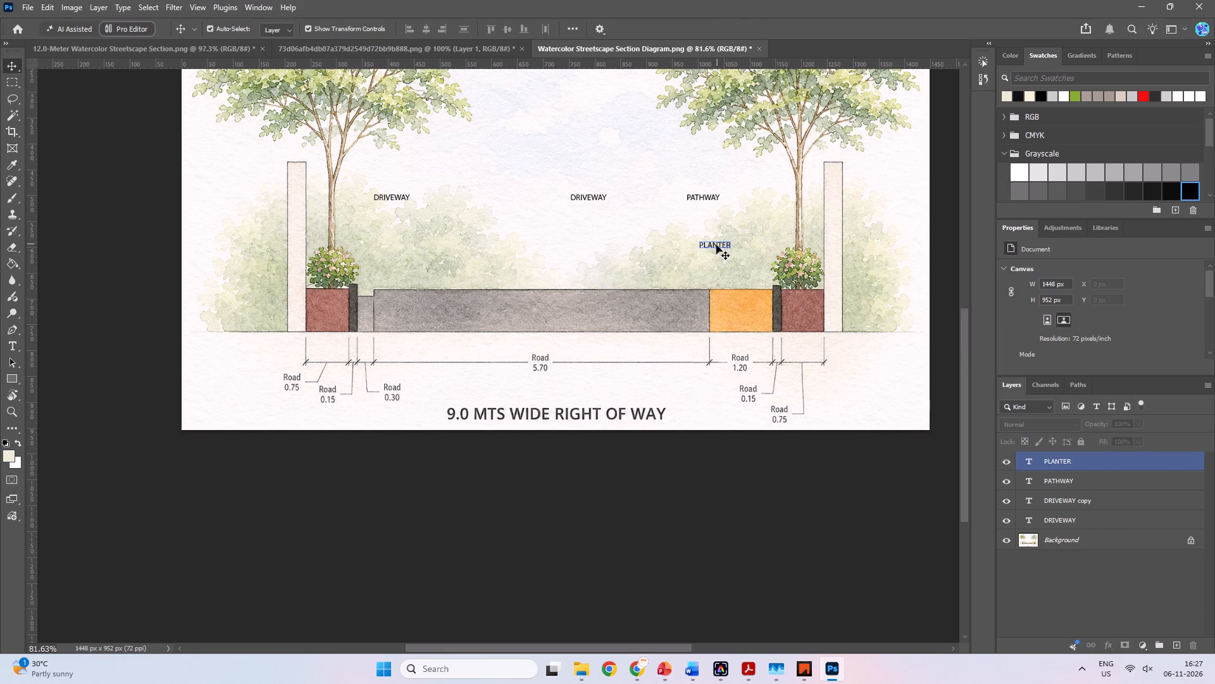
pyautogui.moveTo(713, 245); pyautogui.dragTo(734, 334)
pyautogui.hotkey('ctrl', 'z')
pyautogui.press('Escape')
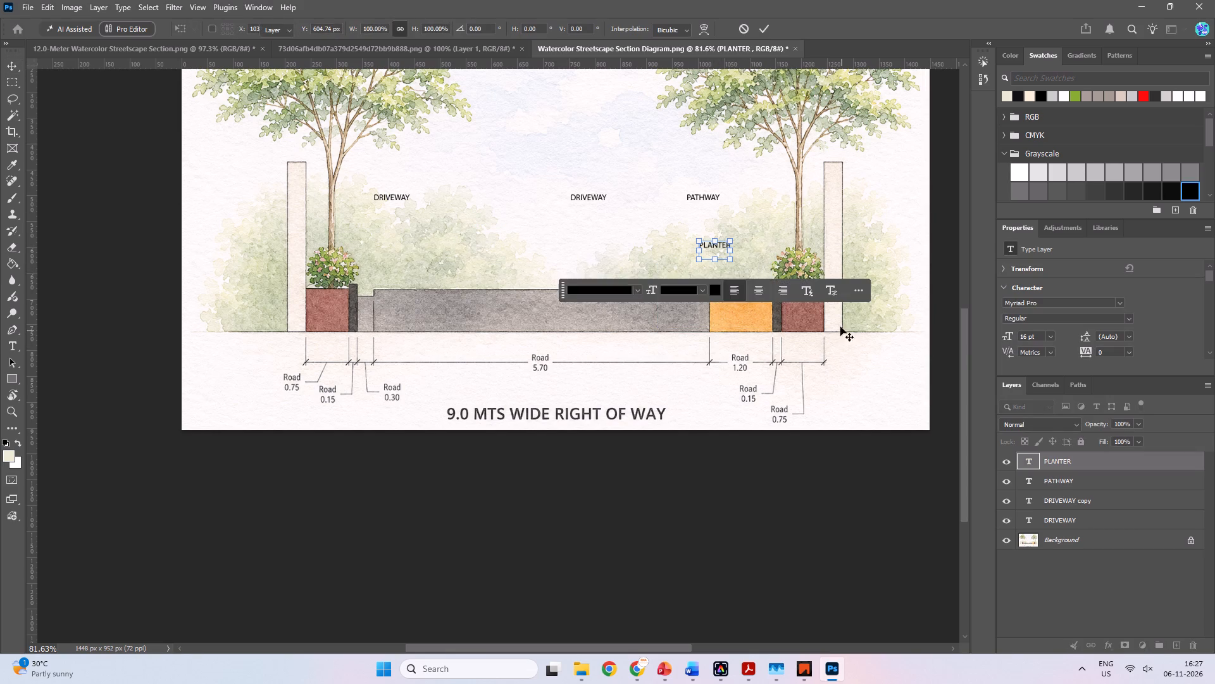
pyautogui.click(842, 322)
# Select a blank paper patch beside the title on the Background layer and copy it over the word Road above the right-hand 0.75 dimension.
pyautogui.keyDown('alt'); pyautogui.scroll(4, 763, 274); pyautogui.keyUp('alt')
pyautogui.press('space')
pyautogui.moveTo(725, 448); pyautogui.dragTo(603, 400)
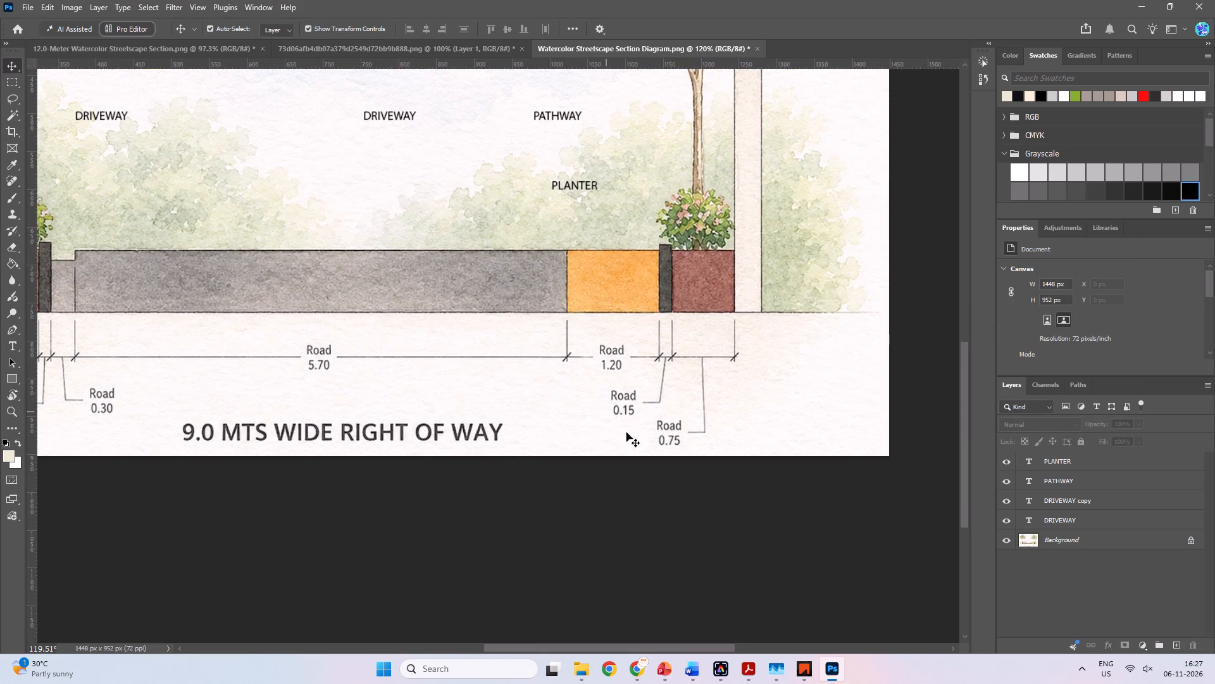
pyautogui.keyDown('alt'); pyautogui.scroll(6, 631, 435); pyautogui.keyUp('alt')
pyautogui.press(',')
pyautogui.press('m')
pyautogui.moveTo(508, 413); pyautogui.dragTo(597, 436)
pyautogui.press('v')
pyautogui.keyDown('alt'); pyautogui.moveTo(544, 421); pyautogui.dragTo(657, 412); pyautogui.keyUp('alt')
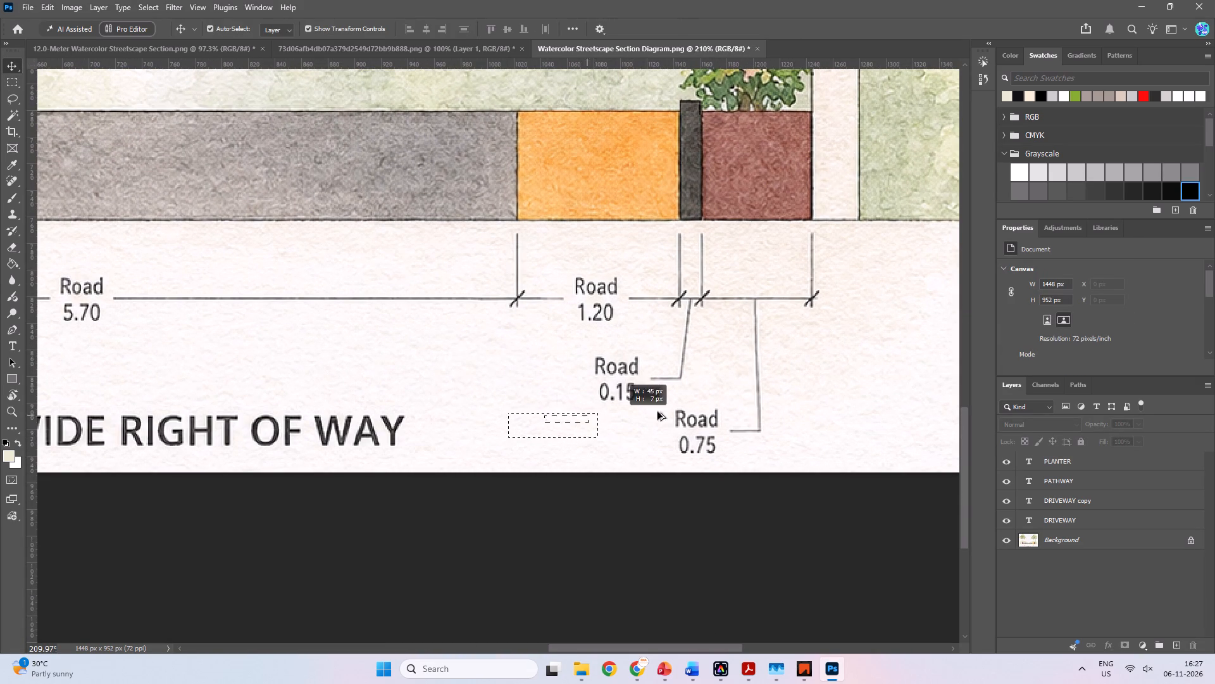
pyautogui.keyDown('alt'); pyautogui.moveTo(657, 412); pyautogui.dragTo(706, 416); pyautogui.keyUp('alt')
pyautogui.keyDown('alt'); pyautogui.moveTo(543, 427); pyautogui.dragTo(696, 412); pyautogui.keyUp('alt')
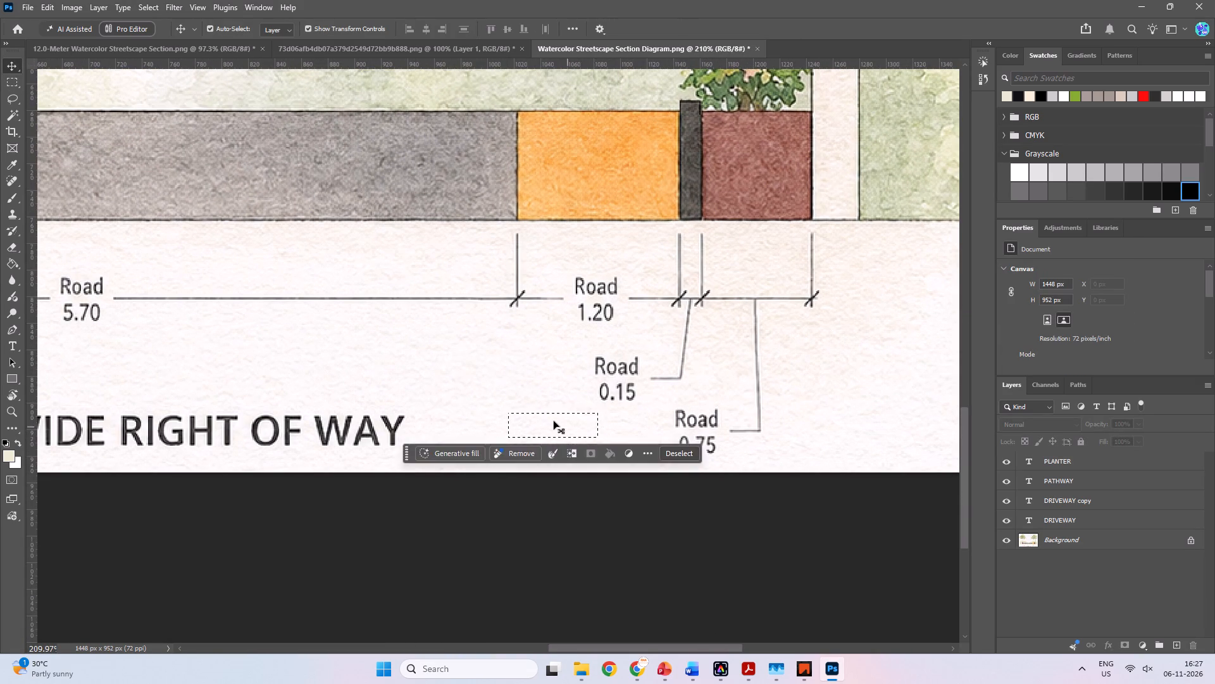
pyautogui.click(547, 417)
pyautogui.moveTo(554, 425); pyautogui.dragTo(673, 414)
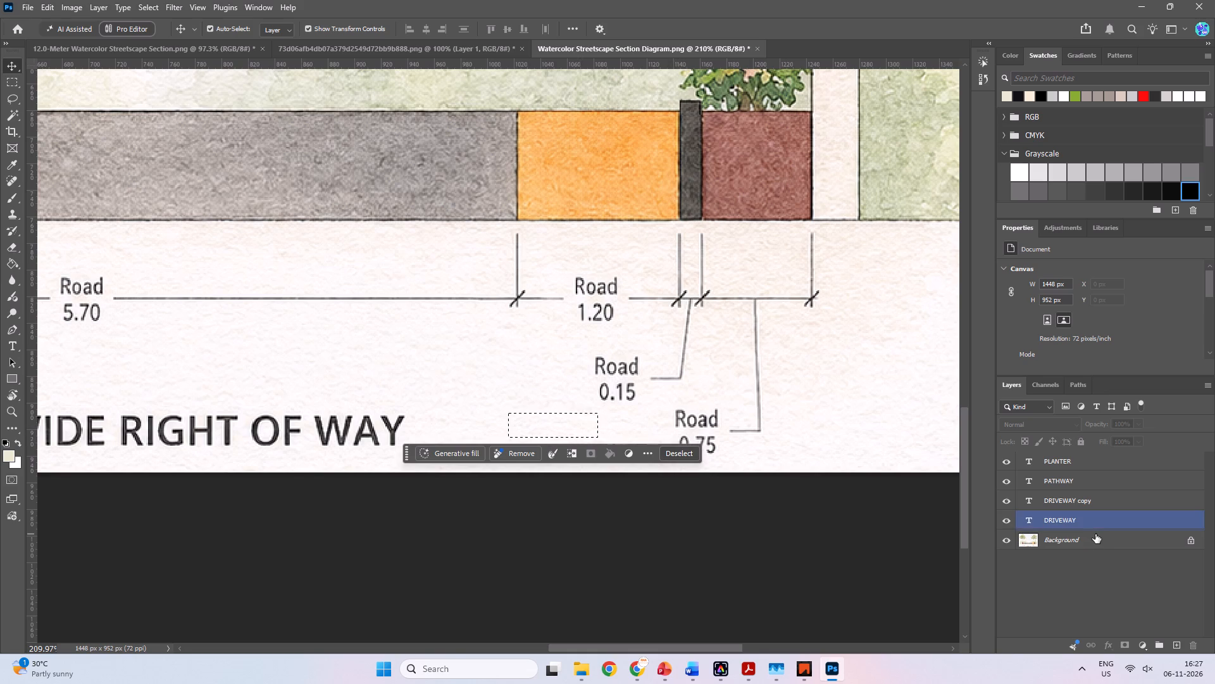
pyautogui.click(1096, 542)
pyautogui.keyDown('alt'); pyautogui.moveTo(571, 424); pyautogui.dragTo(704, 417); pyautogui.keyUp('alt')
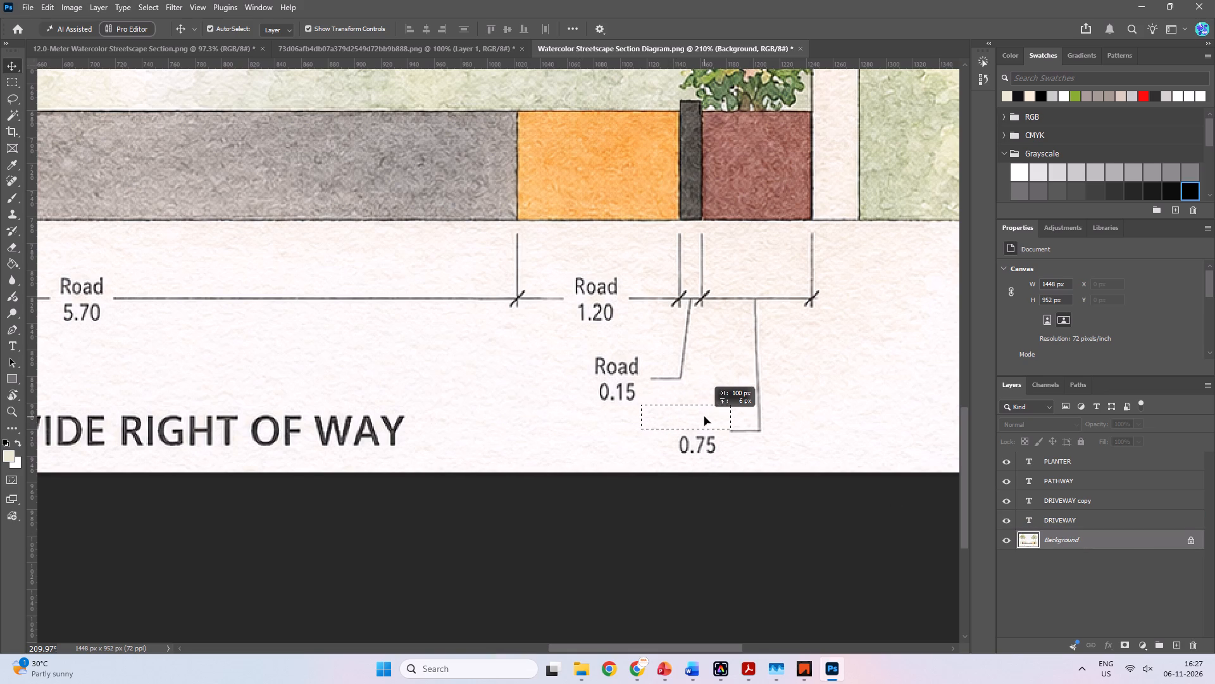
# Copy the blank paper patch over the word Road above the right-hand 0.15 dimension and above the 1.20 dimension.
pyautogui.keyDown('alt'); pyautogui.moveTo(704, 417); pyautogui.dragTo(699, 417); pyautogui.keyUp('alt')
pyautogui.keyDown('alt'); pyautogui.moveTo(699, 421); pyautogui.dragTo(618, 368); pyautogui.keyUp('alt')
pyautogui.keyDown('alt'); pyautogui.moveTo(620, 370); pyautogui.dragTo(618, 287); pyautogui.keyUp('alt')
pyautogui.press('space')
pyautogui.press('space')
pyautogui.press('space')
pyautogui.press('space')
pyautogui.moveTo(564, 291); pyautogui.dragTo(611, 290)
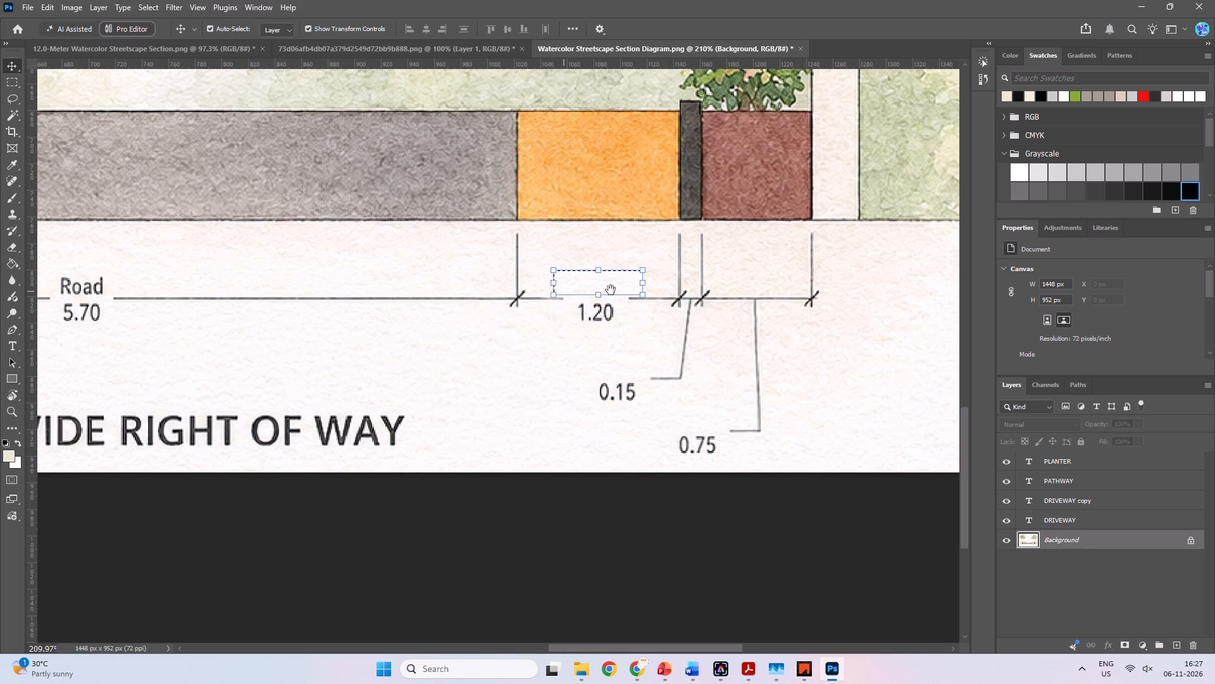
pyautogui.moveTo(611, 290); pyautogui.dragTo(768, 296)
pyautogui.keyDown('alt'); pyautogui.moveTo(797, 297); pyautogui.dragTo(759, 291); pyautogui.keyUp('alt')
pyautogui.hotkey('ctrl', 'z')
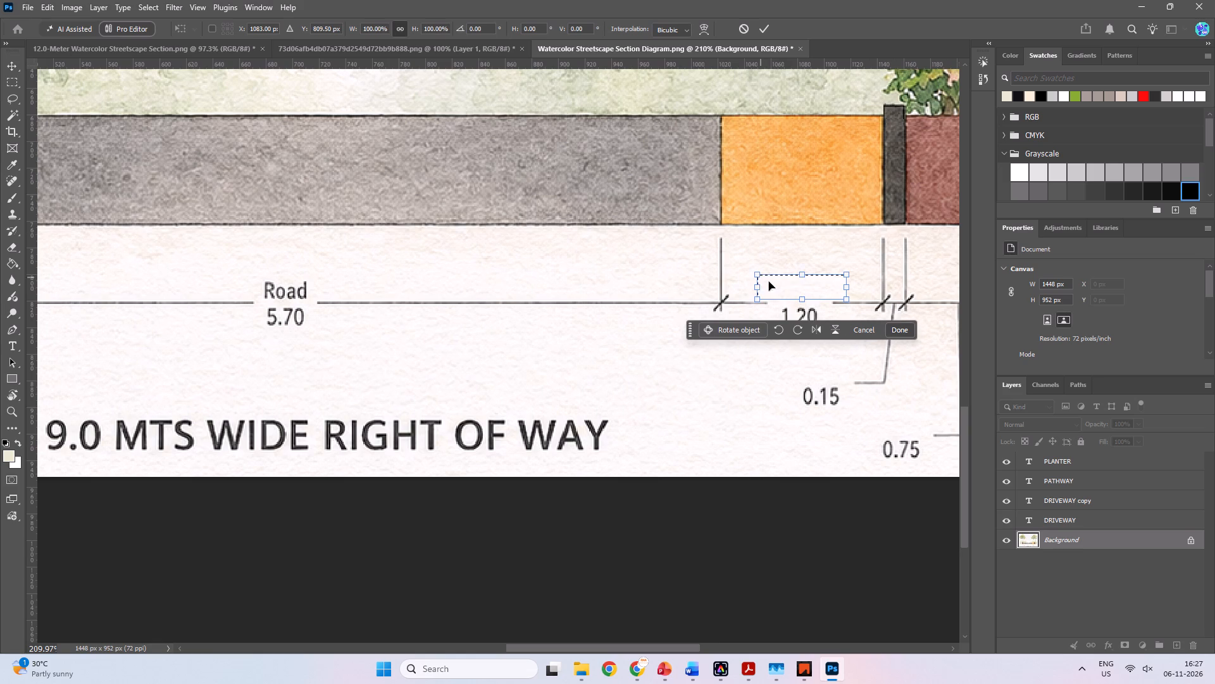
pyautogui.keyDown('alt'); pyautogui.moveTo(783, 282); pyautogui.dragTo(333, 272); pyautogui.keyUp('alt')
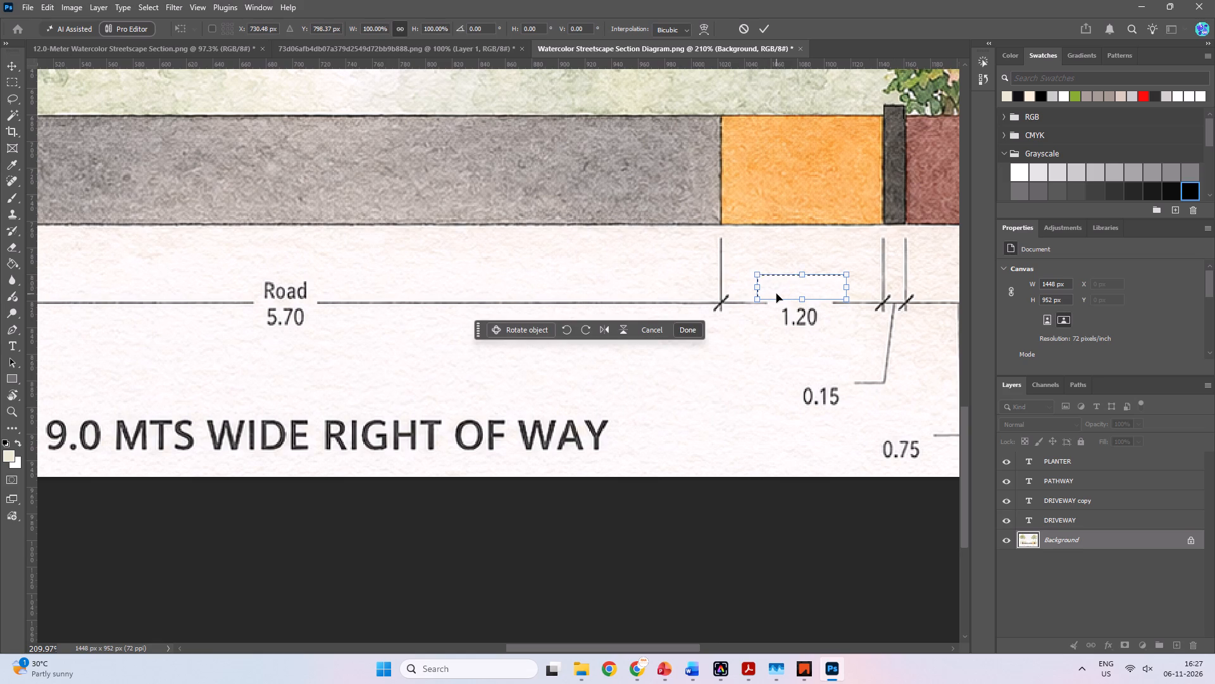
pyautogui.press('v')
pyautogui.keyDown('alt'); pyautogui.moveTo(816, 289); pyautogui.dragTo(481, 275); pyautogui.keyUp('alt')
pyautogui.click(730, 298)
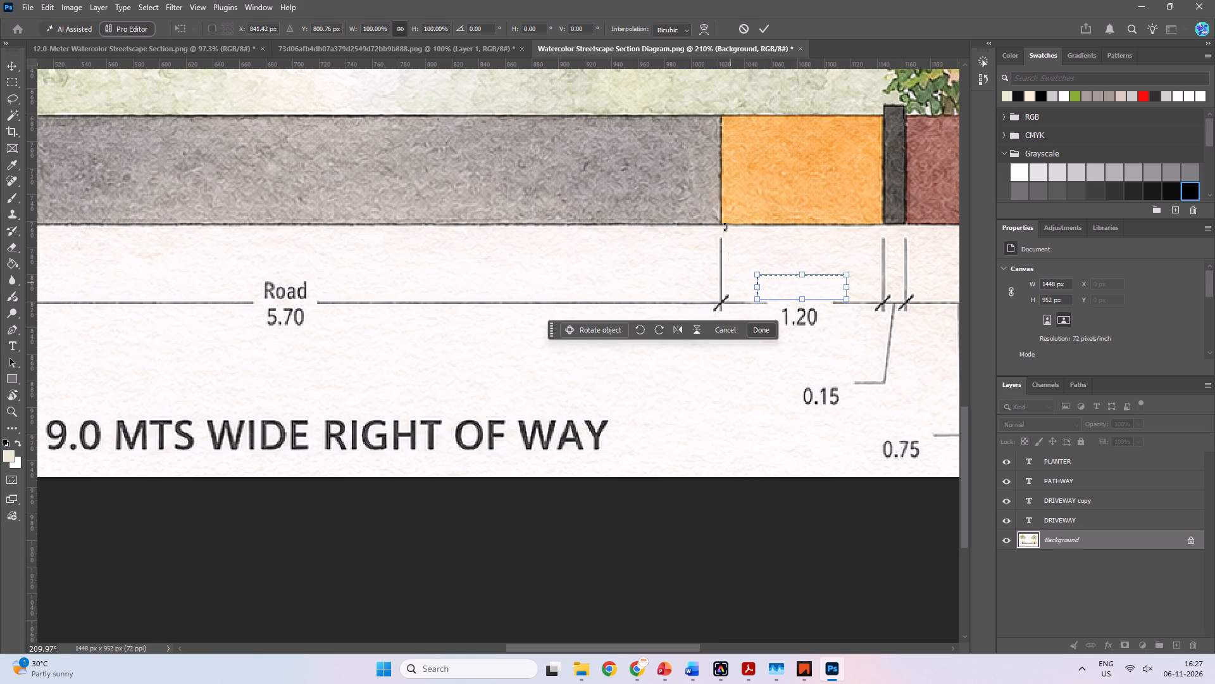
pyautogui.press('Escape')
# Copy the blank paper patch over the word Road above the 5.70 and 0.30 dimensions.
pyautogui.keyDown('alt'); pyautogui.moveTo(782, 286); pyautogui.dragTo(277, 282); pyautogui.keyUp('alt')
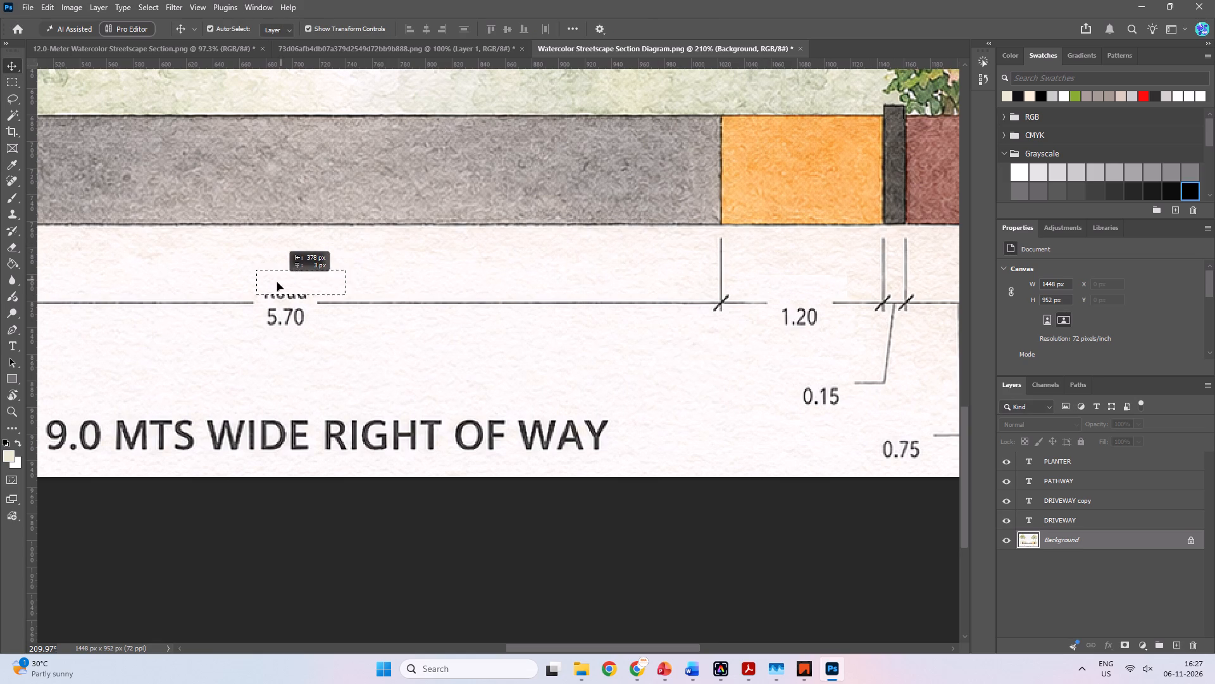
pyautogui.keyDown('alt'); pyautogui.moveTo(277, 282); pyautogui.dragTo(268, 284); pyautogui.keyUp('alt')
pyautogui.press('space')
pyautogui.press('space')
pyautogui.press('space')
pyautogui.press('space')
pyautogui.press('space')
pyautogui.press('space')
pyautogui.press('space')
pyautogui.press('space')
pyautogui.moveTo(363, 247); pyautogui.dragTo(866, 241)
pyautogui.keyDown('alt'); pyautogui.moveTo(799, 281); pyautogui.dragTo(690, 285); pyautogui.keyUp('alt')
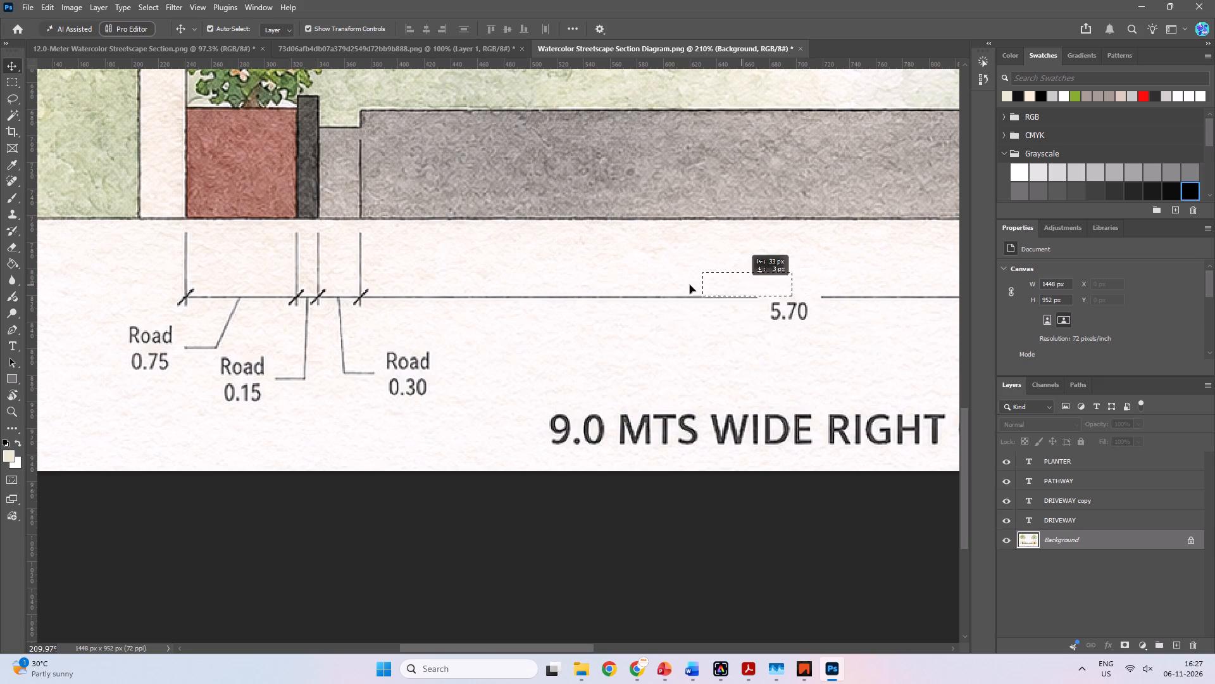
pyautogui.keyDown('alt'); pyautogui.moveTo(690, 285); pyautogui.dragTo(419, 359); pyautogui.keyUp('alt')
# Copy the paper patch over the word Road above the left-hand 0.15 and 0.75 dimensions, and clear the selection.
pyautogui.press('space')
pyautogui.press('space')
pyautogui.press('space')
pyautogui.press('space')
pyautogui.moveTo(547, 346); pyautogui.dragTo(751, 311)
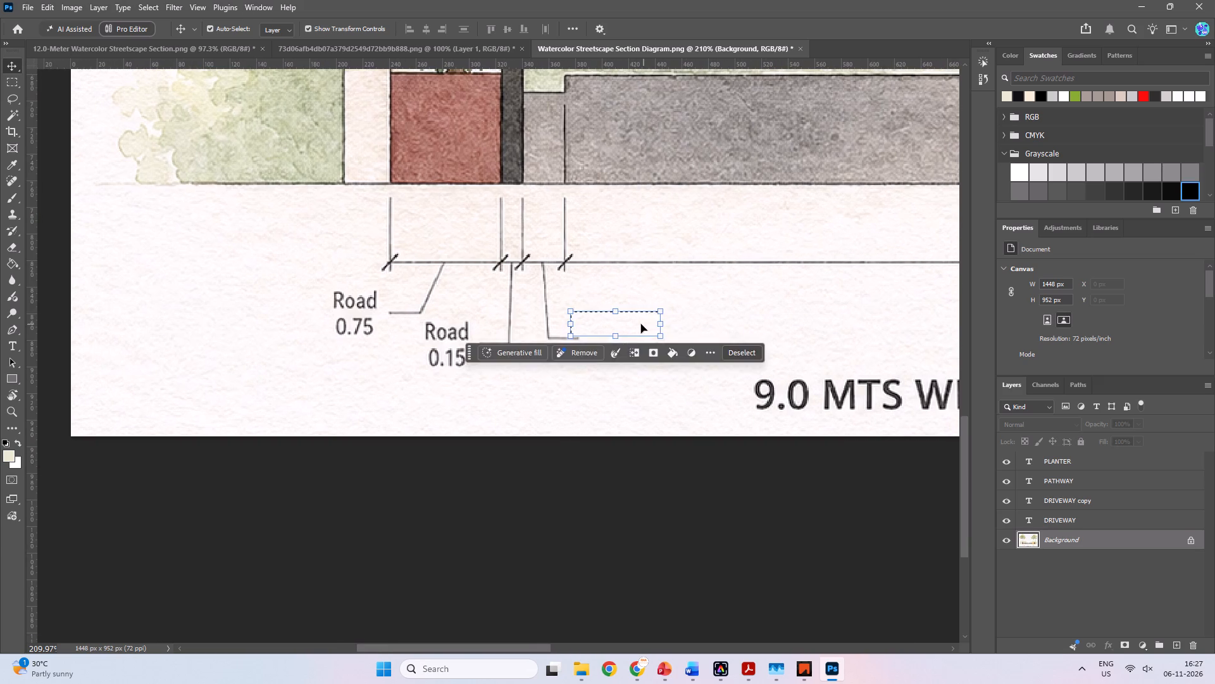
pyautogui.keyDown('alt'); pyautogui.moveTo(637, 322); pyautogui.dragTo(454, 326); pyautogui.keyUp('alt')
pyautogui.keyDown('alt'); pyautogui.moveTo(451, 327); pyautogui.dragTo(347, 289); pyautogui.keyUp('alt')
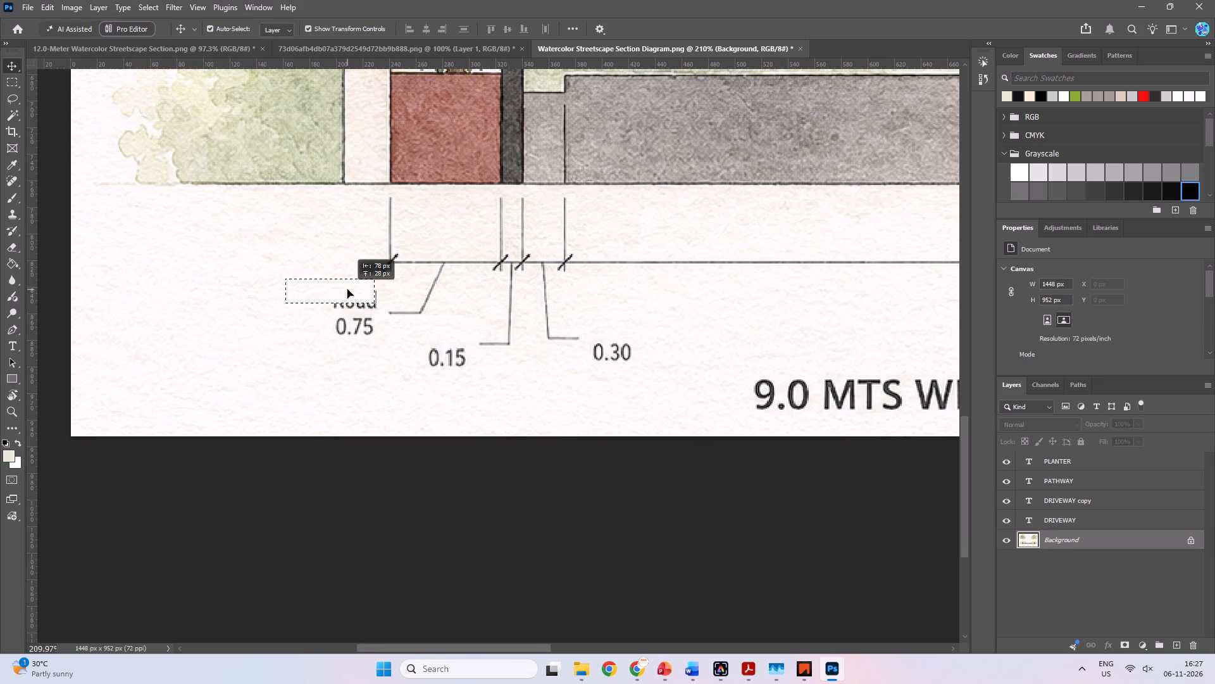
pyautogui.keyDown('alt'); pyautogui.moveTo(347, 289); pyautogui.dragTo(352, 296); pyautogui.keyUp('alt')
pyautogui.click(532, 293)
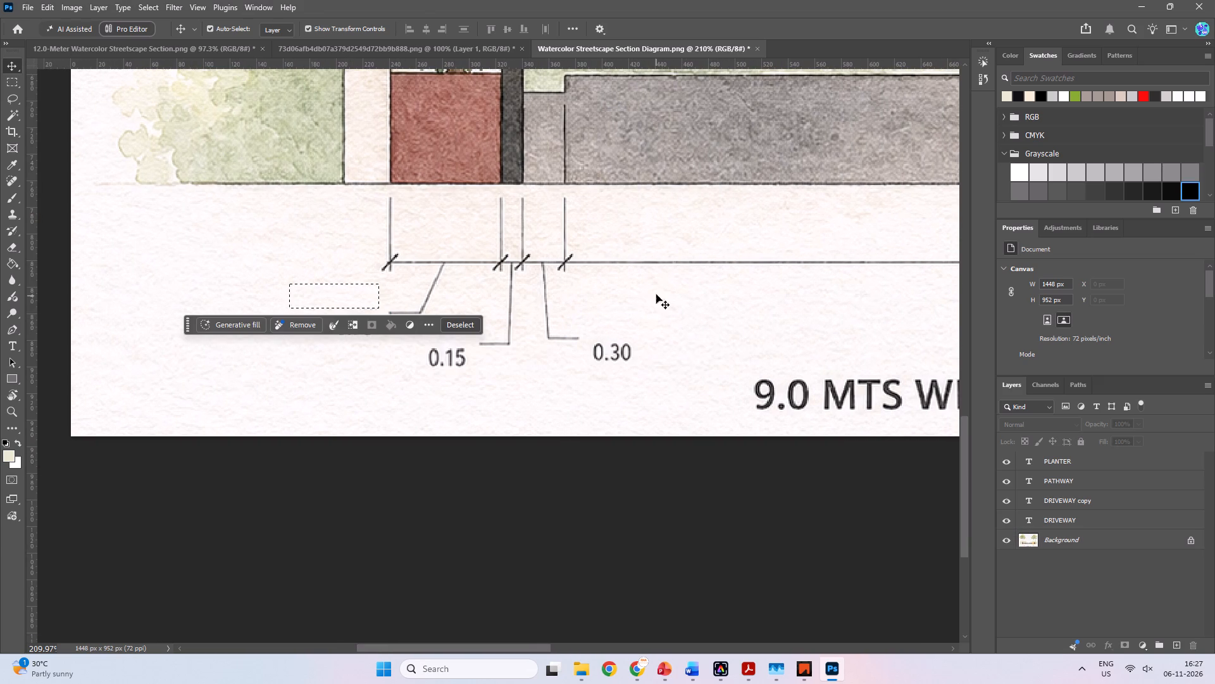
pyautogui.press('m')
pyautogui.click(656, 294)
pyautogui.scroll(-4, 666, 292)
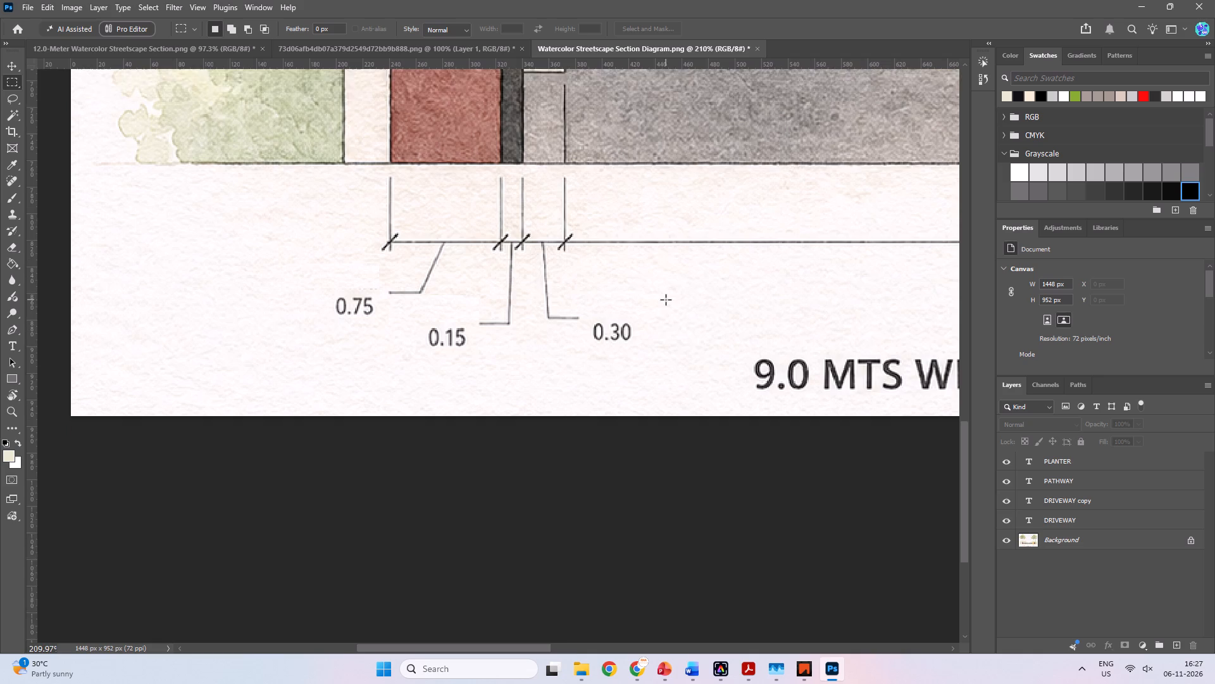
pyautogui.scroll(-1, 666, 300)
pyautogui.keyDown('alt'); pyautogui.scroll(-4, 649, 276); pyautogui.keyUp('alt')
pyautogui.press('space')
pyautogui.press('space')
pyautogui.press('space')
pyautogui.press('space')
pyautogui.press('space')
pyautogui.press('space')
pyautogui.moveTo(723, 236); pyautogui.dragTo(561, 390)
pyautogui.scroll(-4, 639, 359)
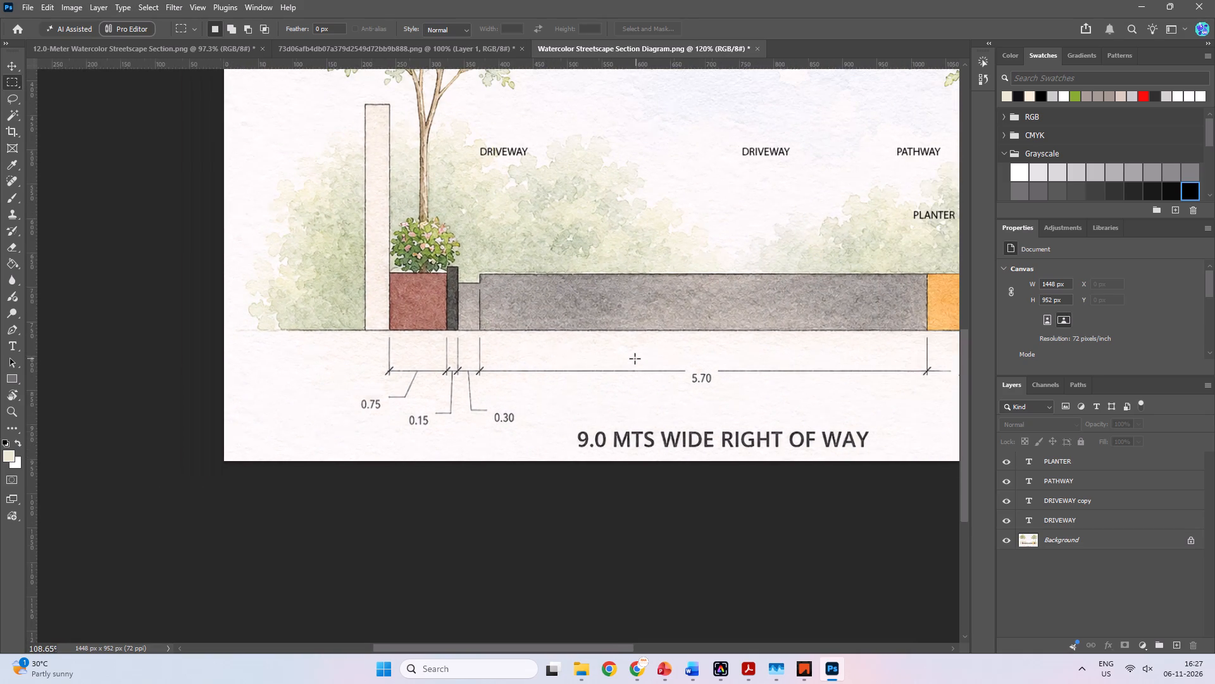
pyautogui.press('v')
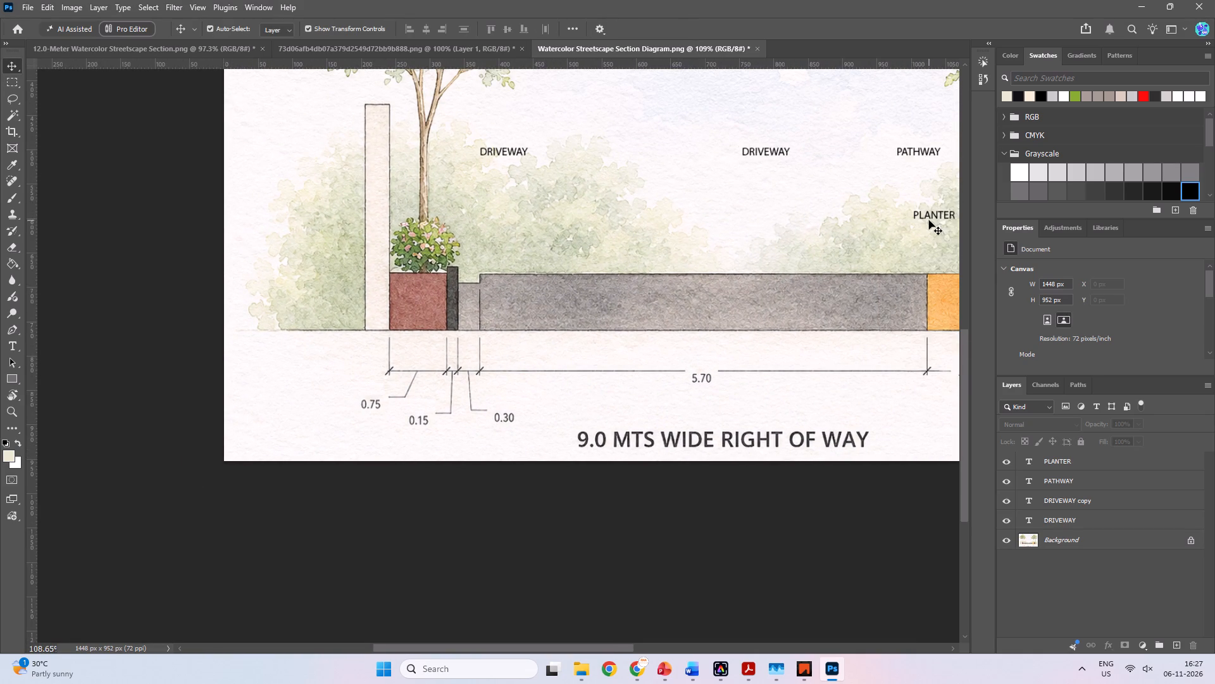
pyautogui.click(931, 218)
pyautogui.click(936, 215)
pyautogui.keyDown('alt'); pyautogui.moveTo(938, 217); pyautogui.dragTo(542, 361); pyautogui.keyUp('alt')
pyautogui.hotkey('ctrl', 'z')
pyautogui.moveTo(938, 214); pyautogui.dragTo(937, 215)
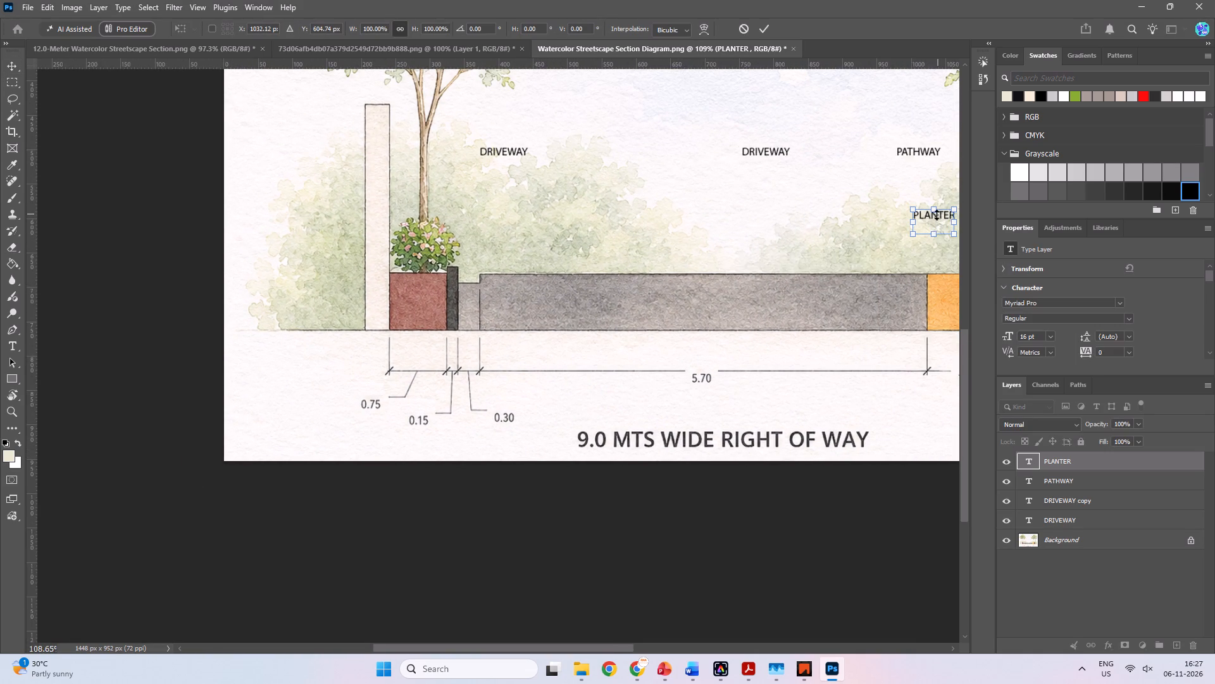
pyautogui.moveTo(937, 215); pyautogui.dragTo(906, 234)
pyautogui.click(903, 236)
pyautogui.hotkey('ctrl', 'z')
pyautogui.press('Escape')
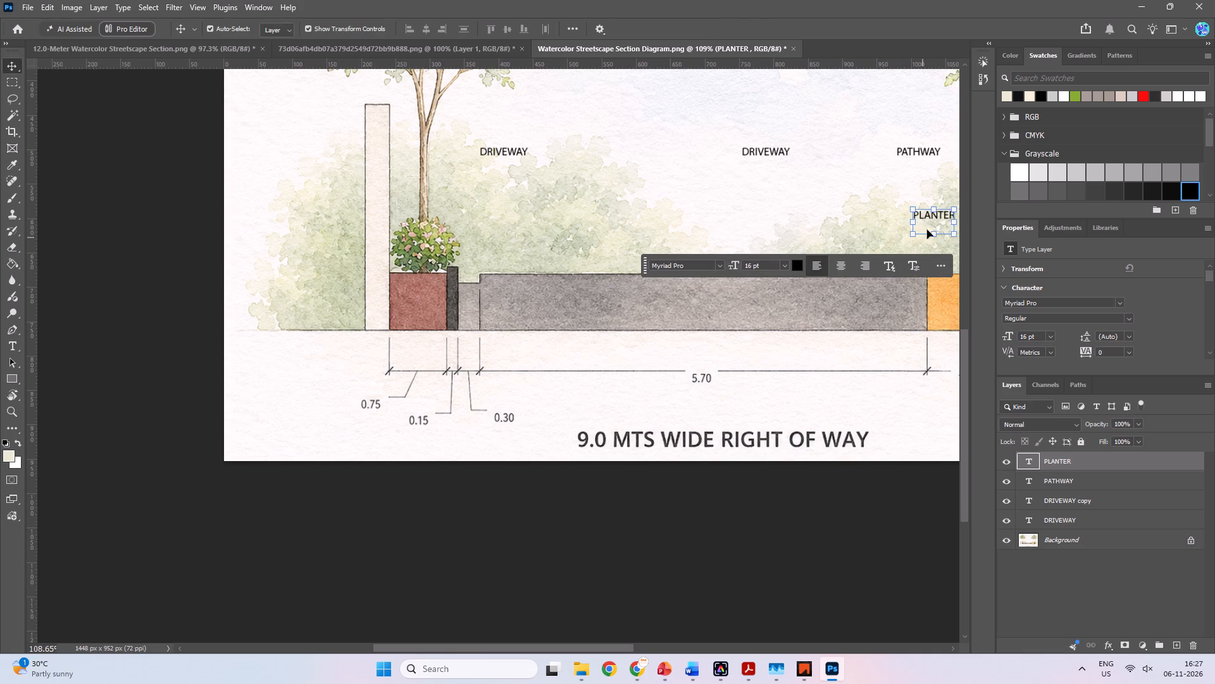
# Move the PLANTER label from above the road to directly over the left-hand 0.75 dimension.
pyautogui.moveTo(941, 215); pyautogui.dragTo(377, 371)
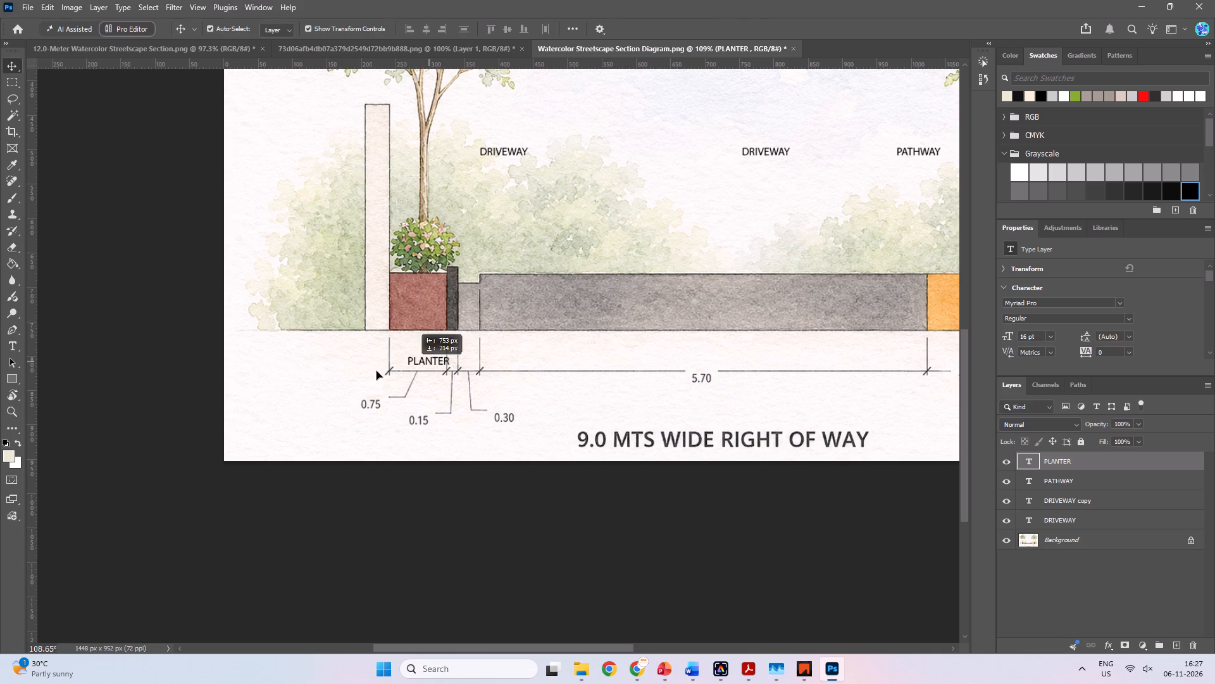
pyautogui.moveTo(377, 371); pyautogui.dragTo(367, 391)
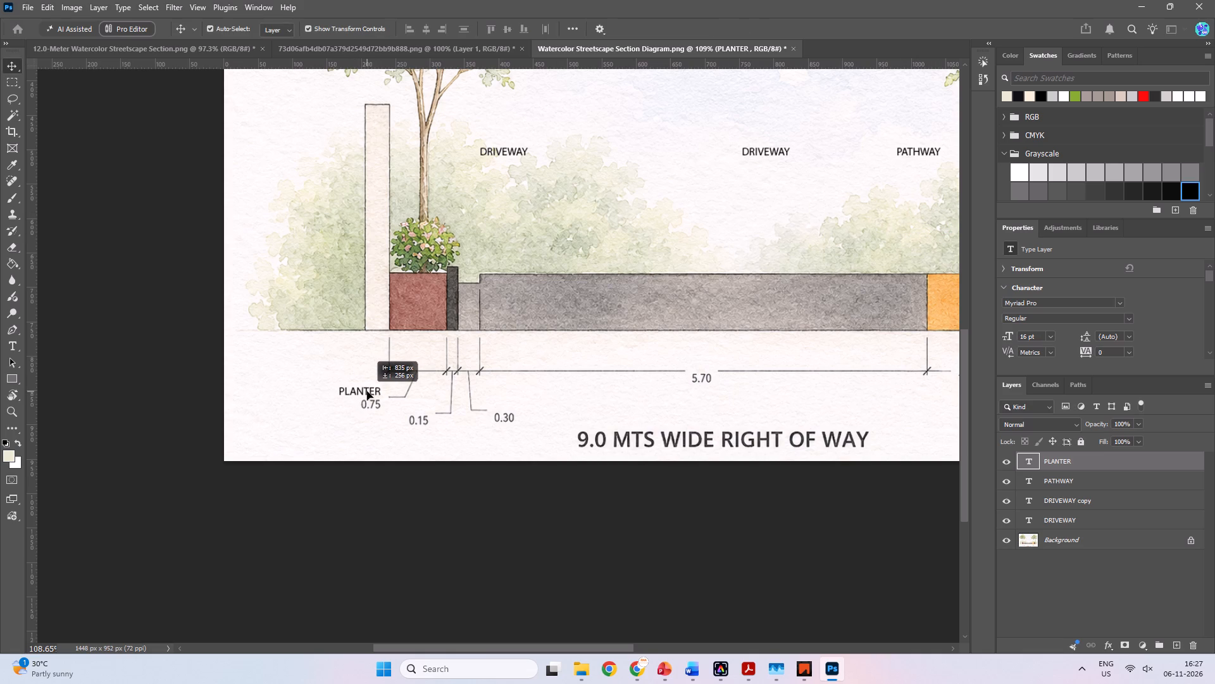
pyautogui.moveTo(367, 391); pyautogui.dragTo(366, 391)
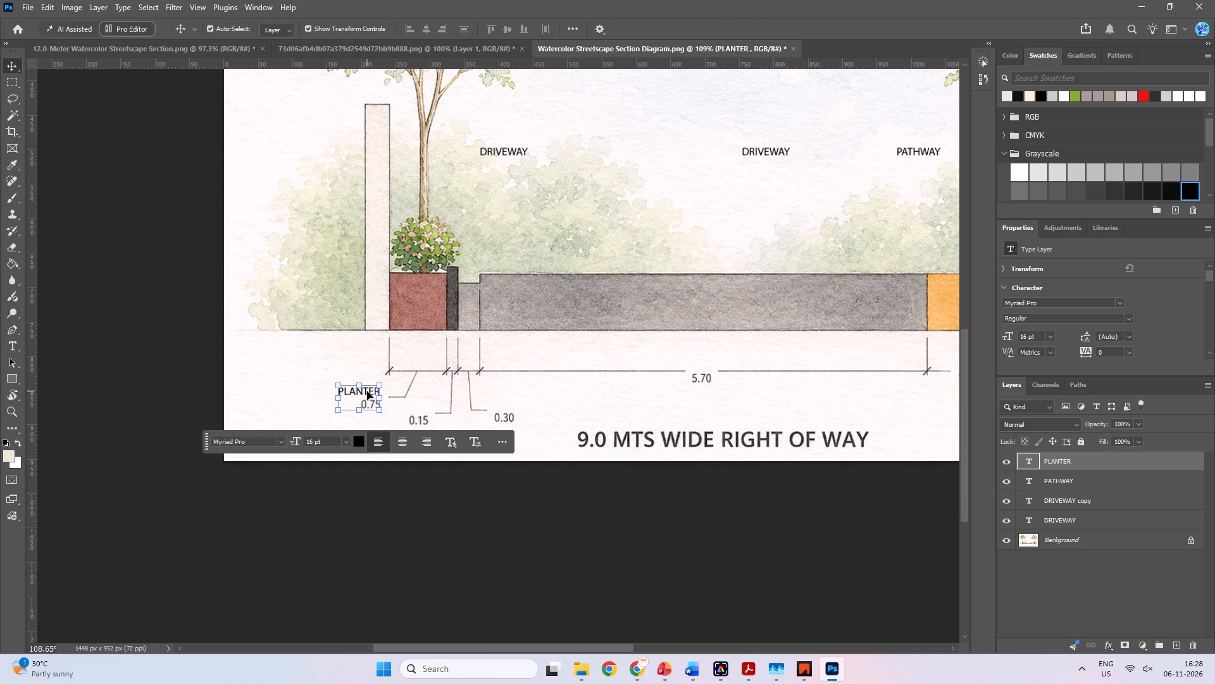
# Duplicate the PLANTER label and place the copy directly over the right-hand 0.75 dimension.
pyautogui.keyDown('alt'); pyautogui.moveTo(366, 392); pyautogui.dragTo(831, 398); pyautogui.keyUp('alt')
pyautogui.press('space')
pyautogui.press('space')
pyautogui.press('space')
pyautogui.press('space')
pyautogui.press('space')
pyautogui.press('space')
pyautogui.press('space')
pyautogui.press('space')
pyautogui.press('space')
pyautogui.press('space')
pyautogui.moveTo(838, 436); pyautogui.dragTo(563, 412)
pyautogui.moveTo(547, 374); pyautogui.dragTo(651, 377)
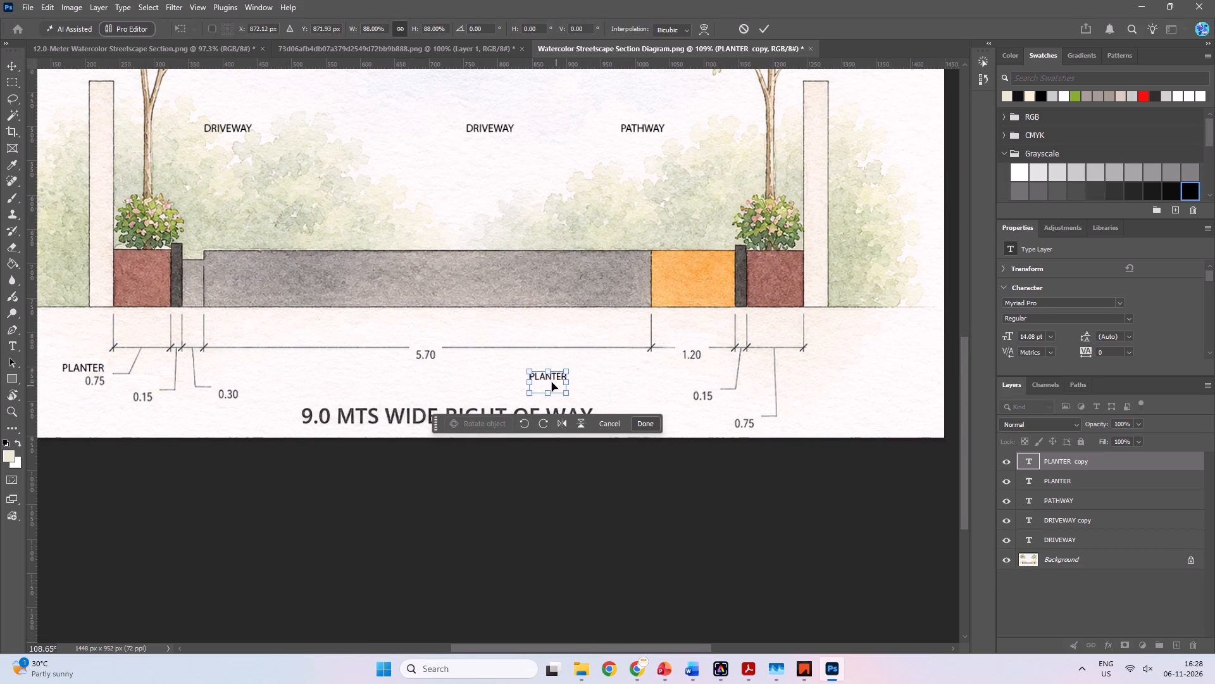
pyautogui.hotkey('ctrl', 'z')
pyautogui.moveTo(547, 377); pyautogui.dragTo(663, 403)
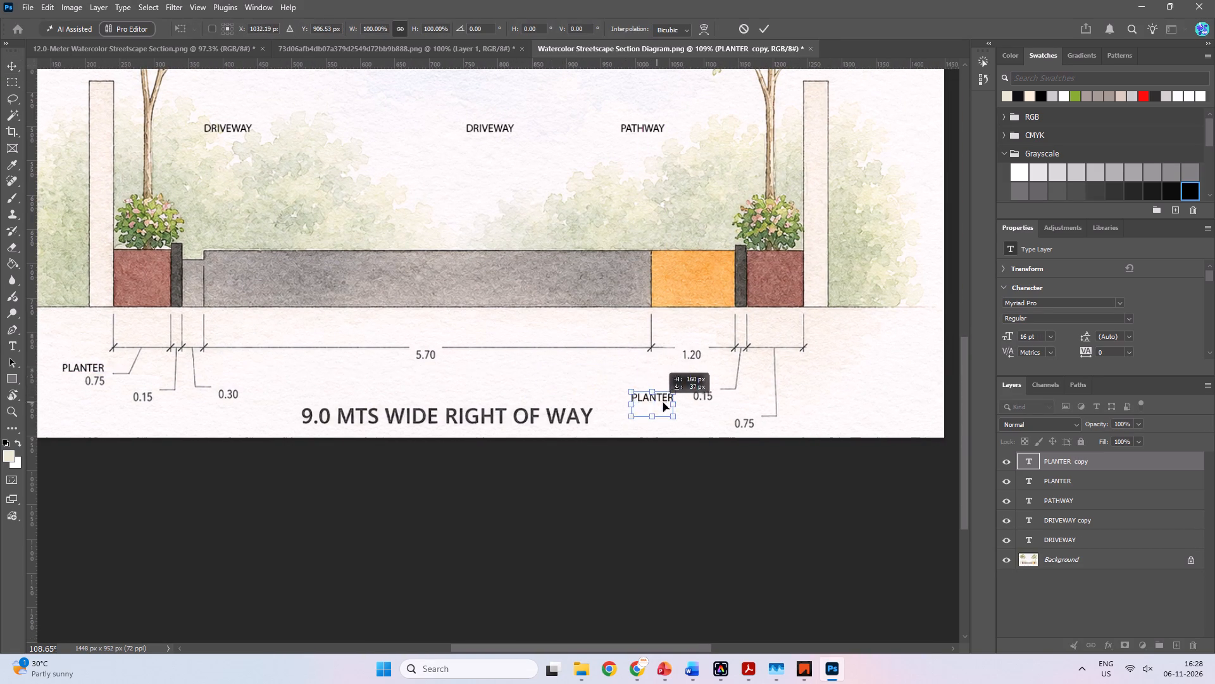
pyautogui.moveTo(663, 403); pyautogui.dragTo(733, 415)
pyautogui.click(802, 355)
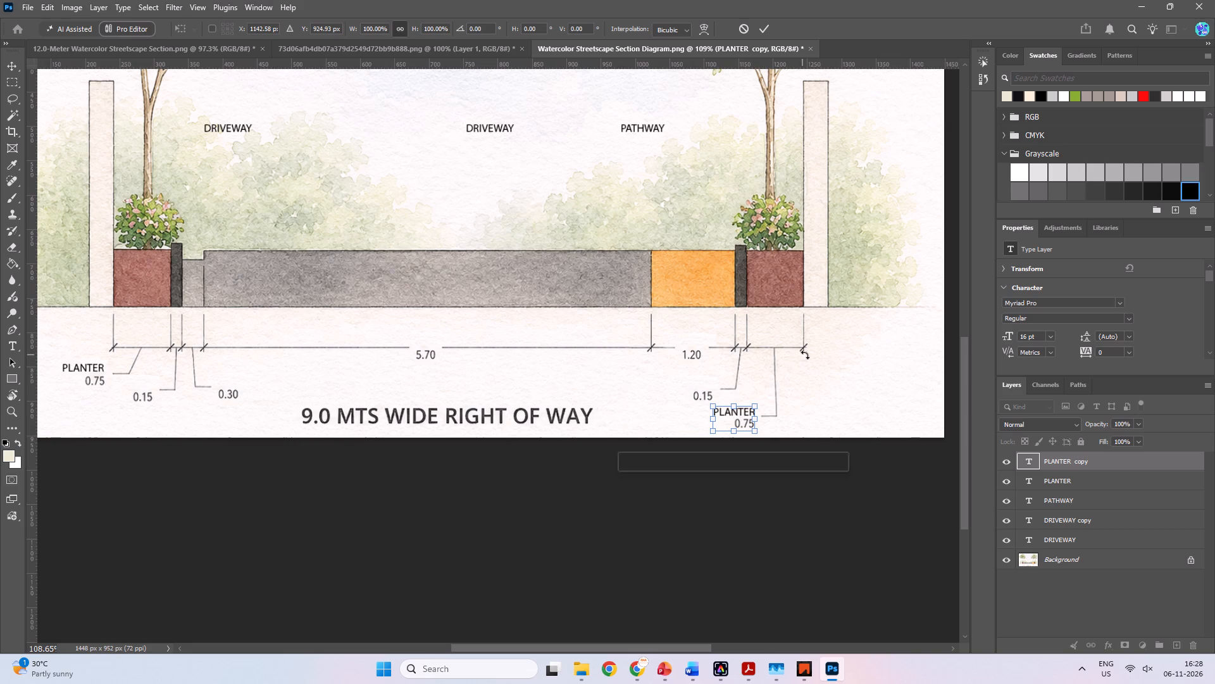
pyautogui.click(802, 378)
pyautogui.click(760, 28)
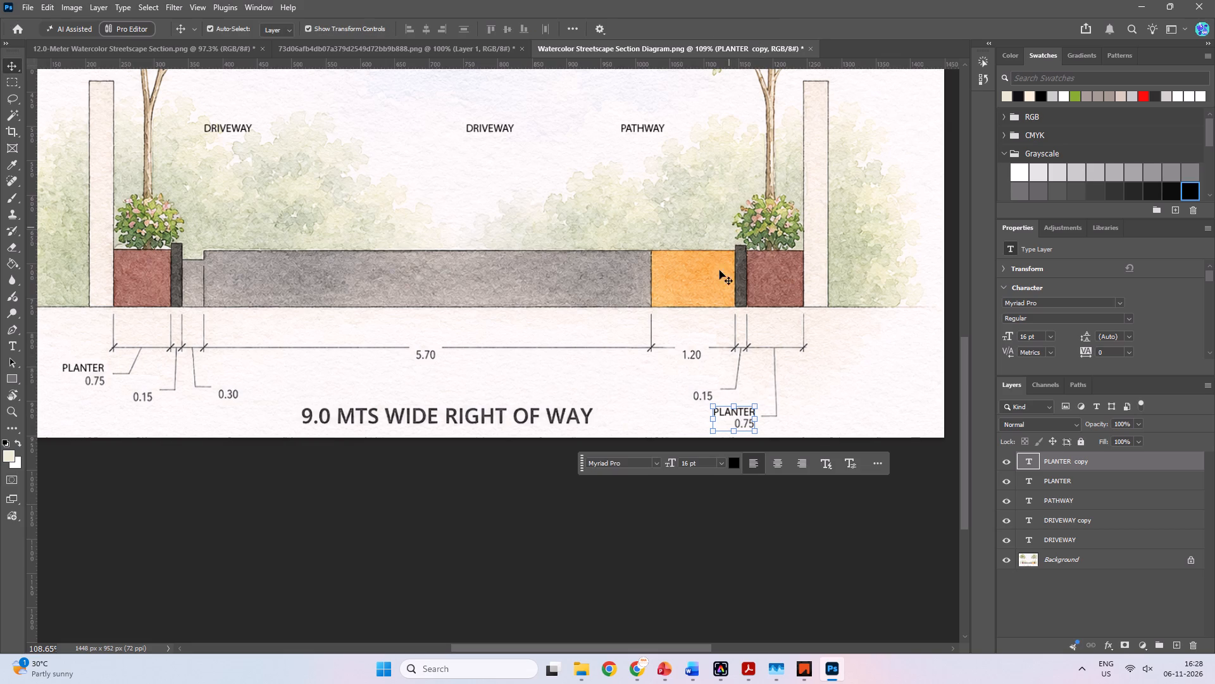
# Move the PATHWAY label directly over the right-hand 0.15 dimension.
pyautogui.click(655, 128)
pyautogui.click(631, 129)
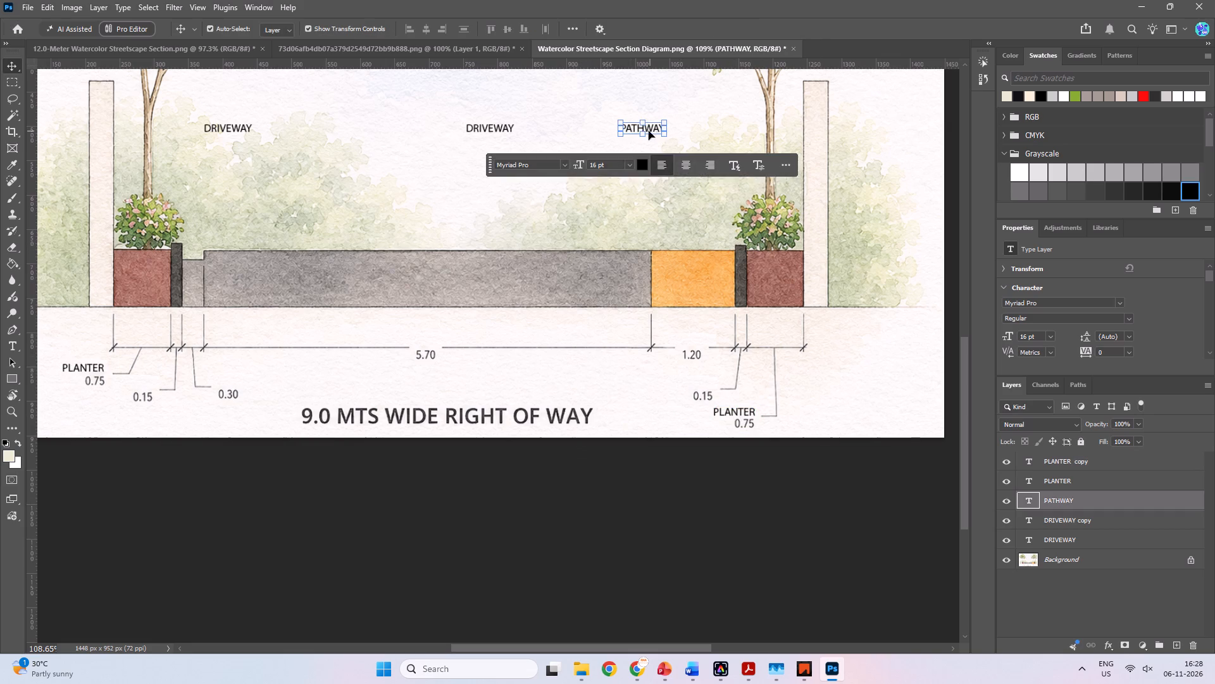
pyautogui.moveTo(635, 129); pyautogui.dragTo(683, 384)
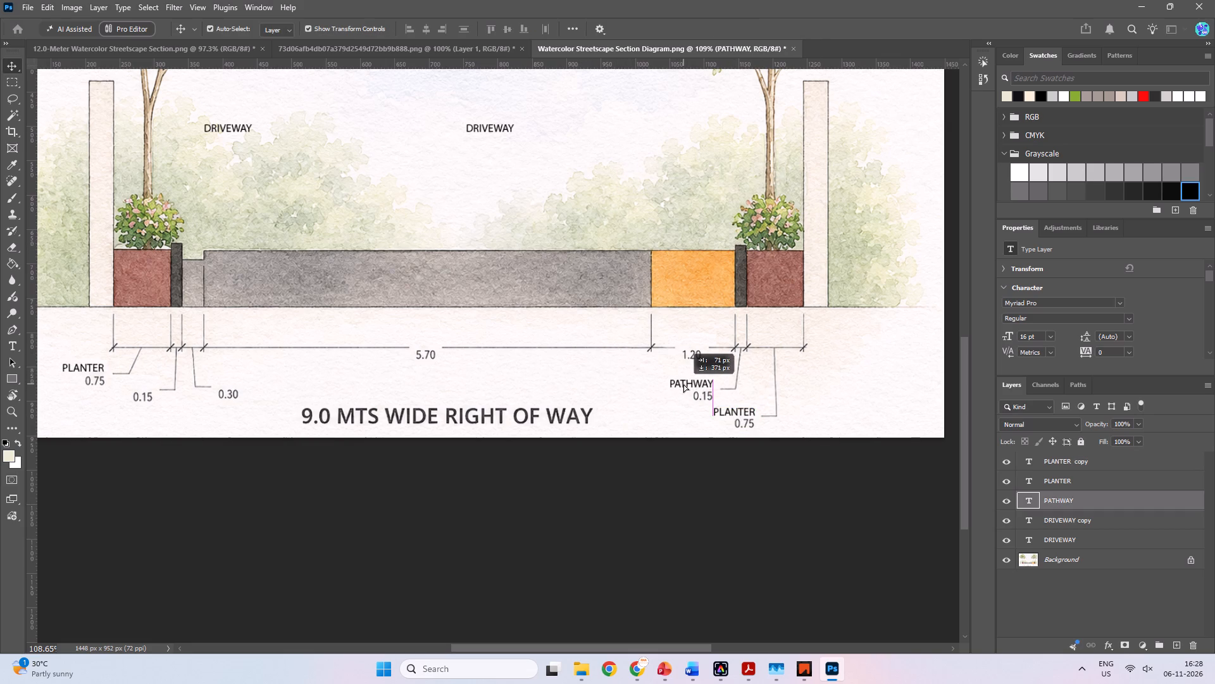
pyautogui.moveTo(683, 384); pyautogui.dragTo(683, 383)
pyautogui.click(631, 403)
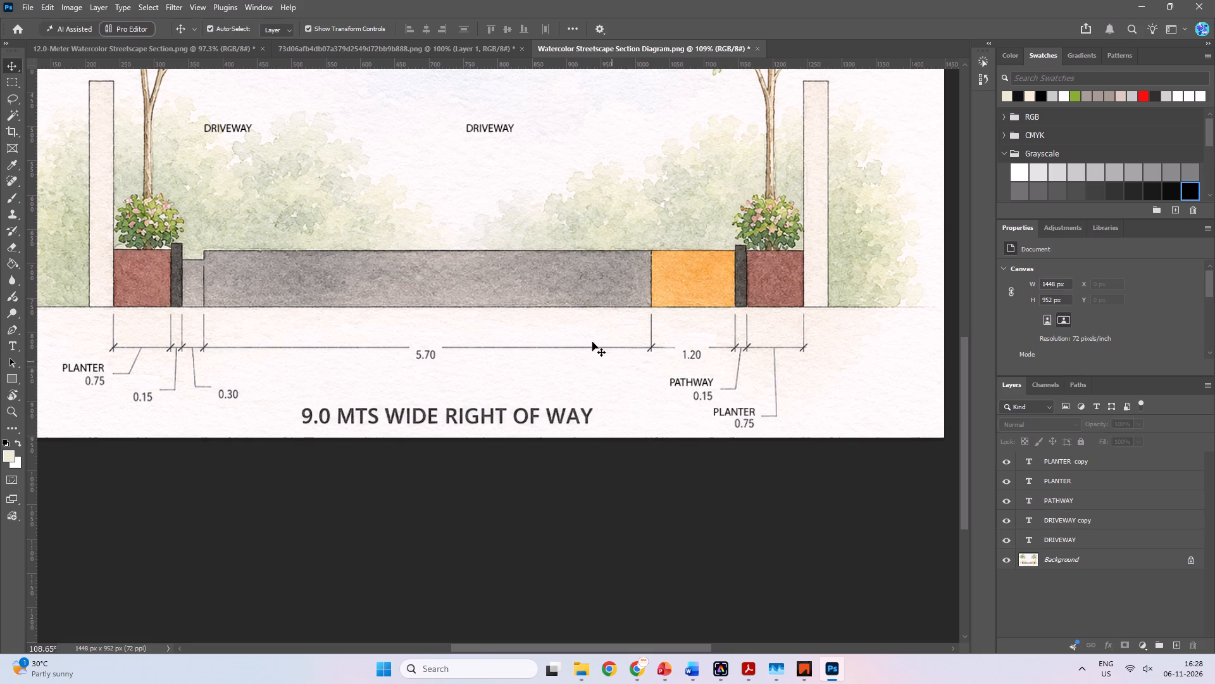
# Move the DRIVEWAY copy label to just above the 5.70 dimension and nudge it into centred alignment.
pyautogui.click(482, 127)
pyautogui.moveTo(495, 129); pyautogui.dragTo(425, 330)
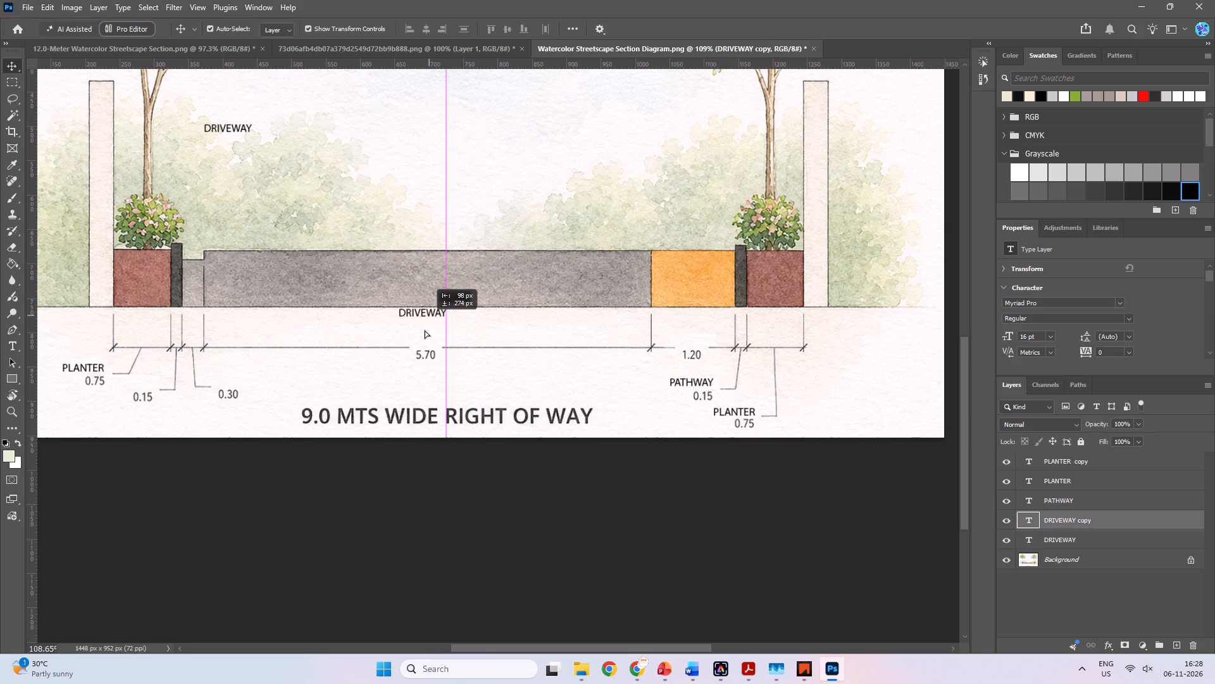
pyautogui.moveTo(425, 330); pyautogui.dragTo(432, 338)
pyautogui.press('Down')
pyautogui.press('Down')
pyautogui.press('Right')
pyautogui.press('Right')
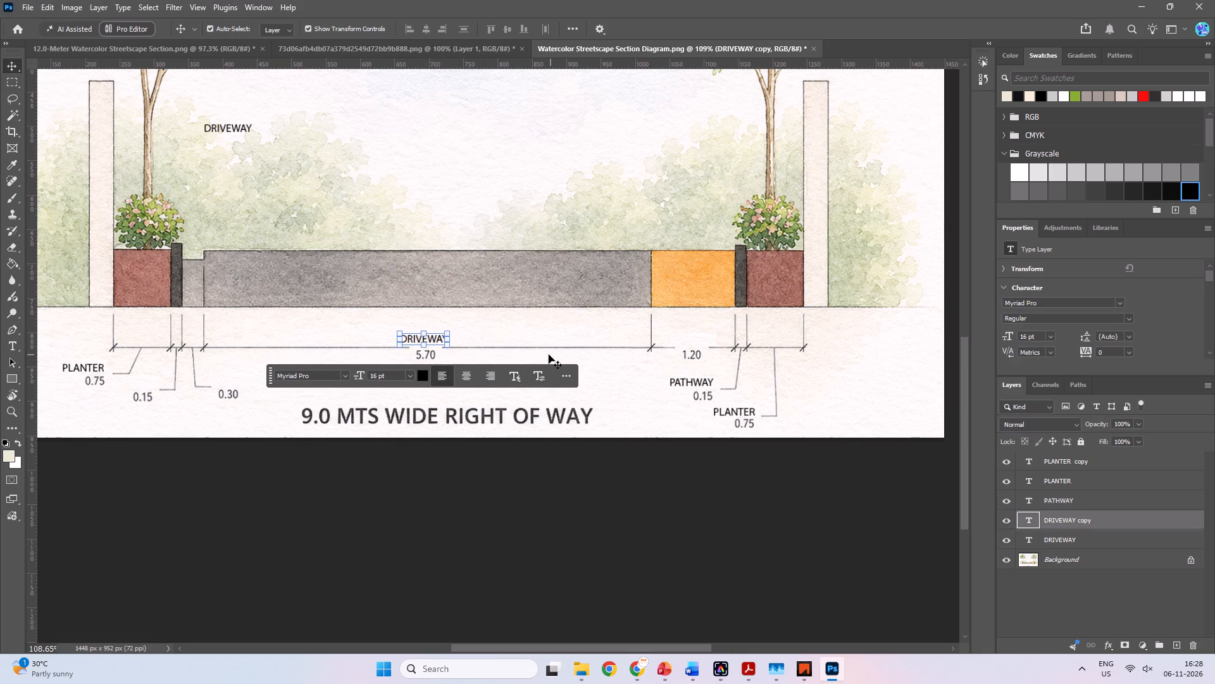
pyautogui.press('Right')
pyautogui.click(516, 358)
pyautogui.click(436, 340)
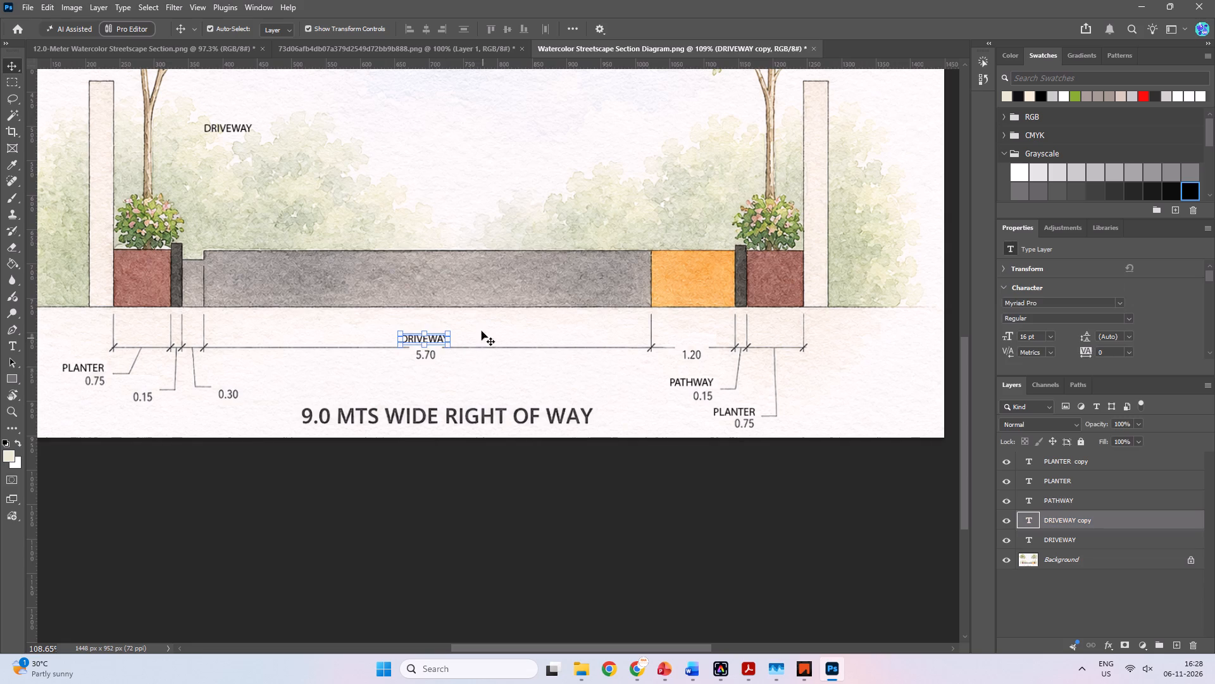
# Move the remaining DRIVEWAY label down to directly above the 0.30 dimension.
pyautogui.tripleClick(221, 134)
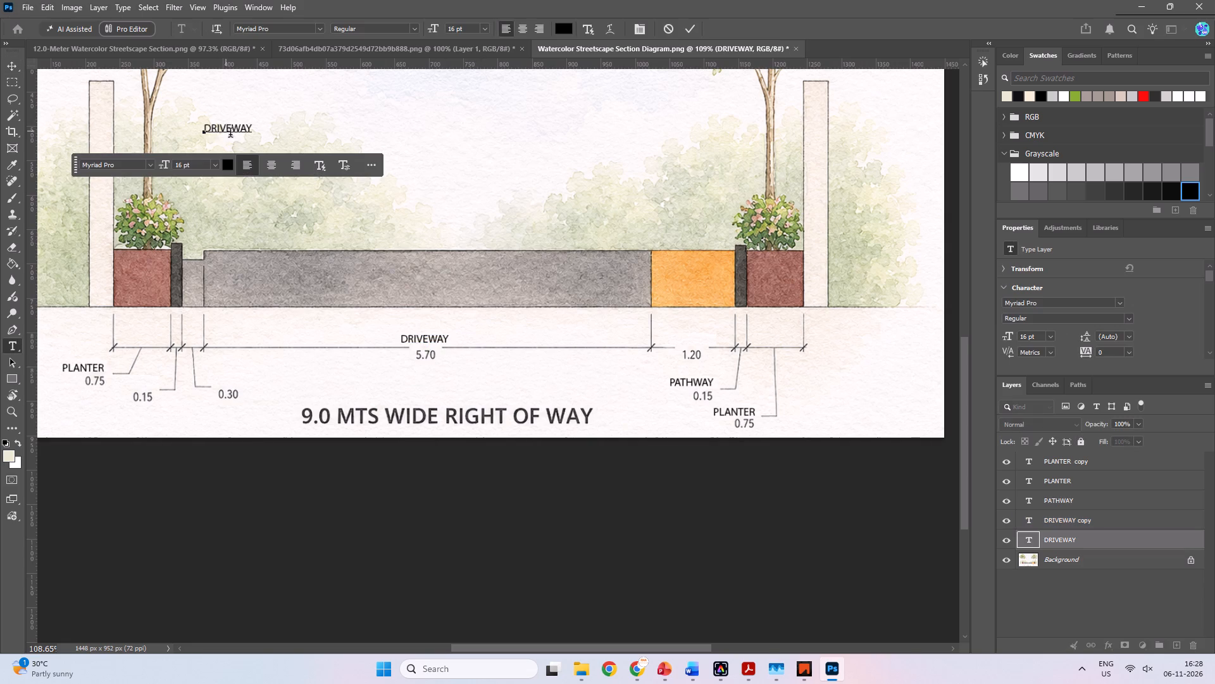
pyautogui.press('Escape')
pyautogui.moveTo(239, 129); pyautogui.dragTo(258, 398)
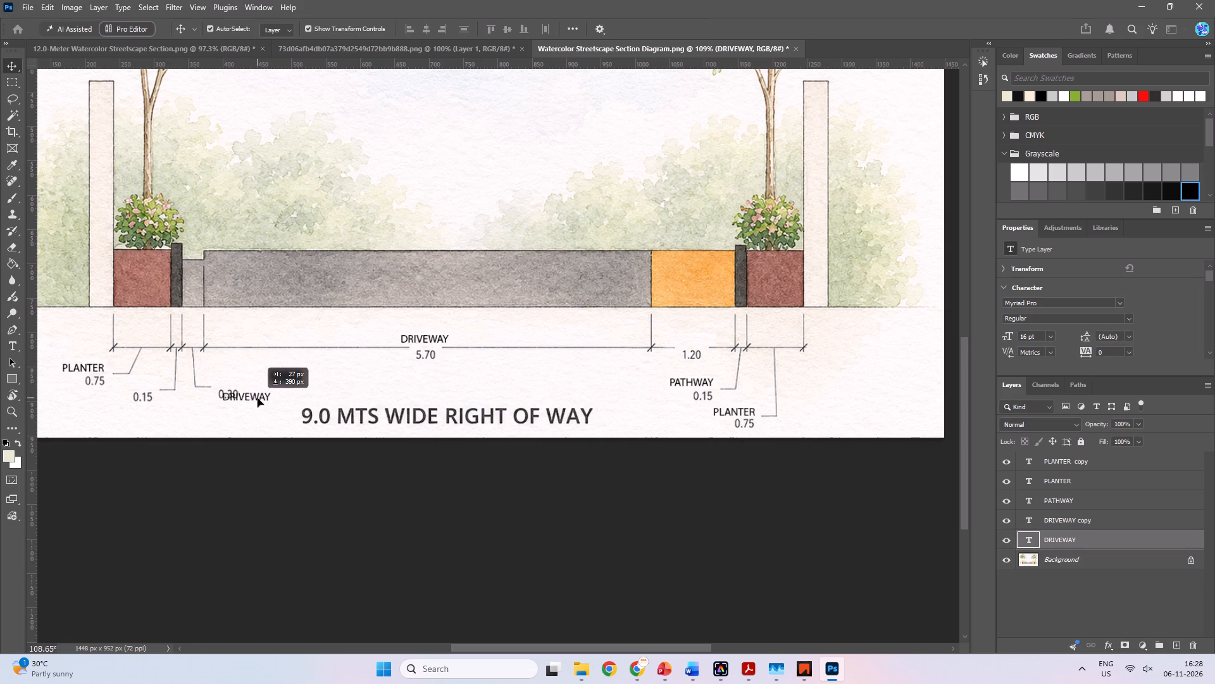
pyautogui.moveTo(258, 398); pyautogui.dragTo(252, 382)
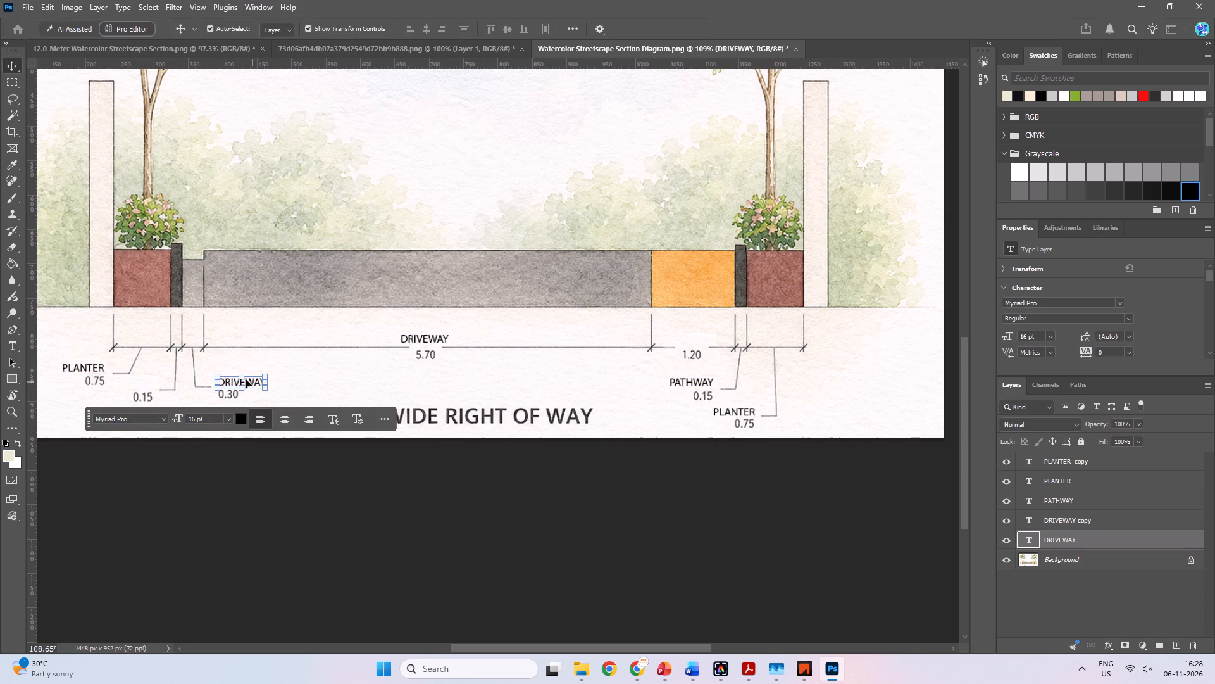
# Replace the text of the label above the 0.30 dimension with SAUCER DRAIN.
pyautogui.click(244, 379)
pyautogui.moveTo(244, 379); pyautogui.dragTo(252, 380)
pyautogui.hotkey('ctrl', 'a')
pyautogui.write('sAU')
pyautogui.press('BackSpace')
pyautogui.press('BackSpace')
pyautogui.press('BackSpace')
pyautogui.write('SA')
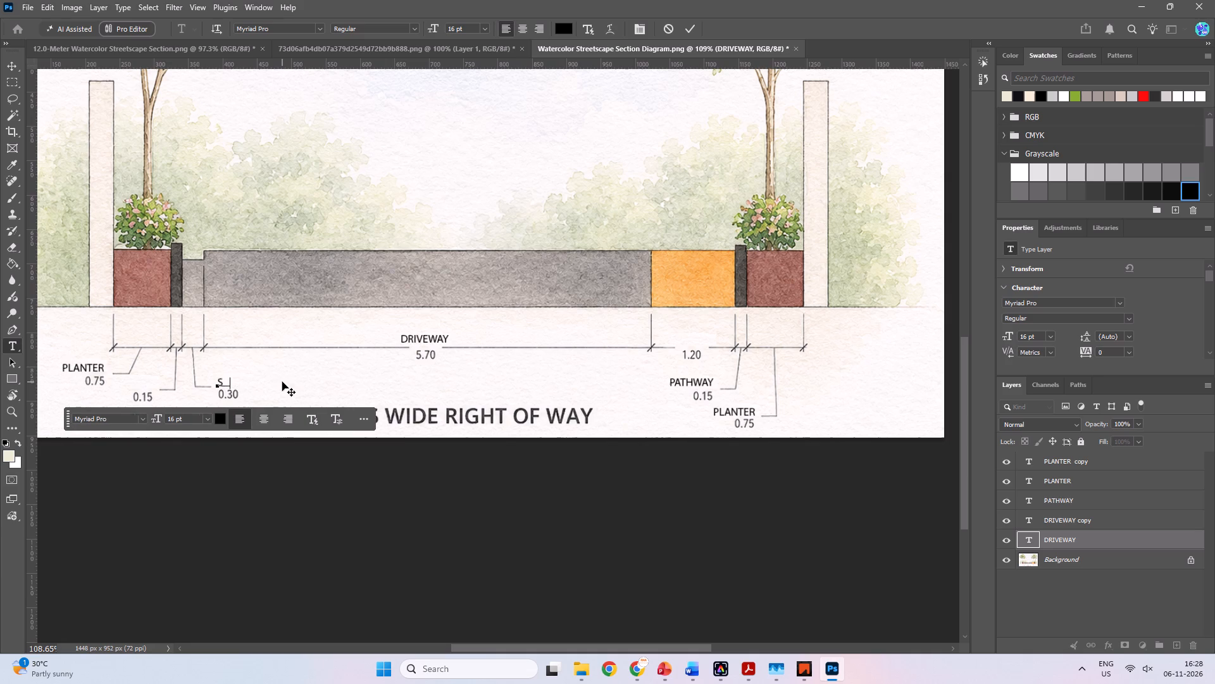
pyautogui.write('UCER')
pyautogui.press('space')
pyautogui.write('DRAIN')
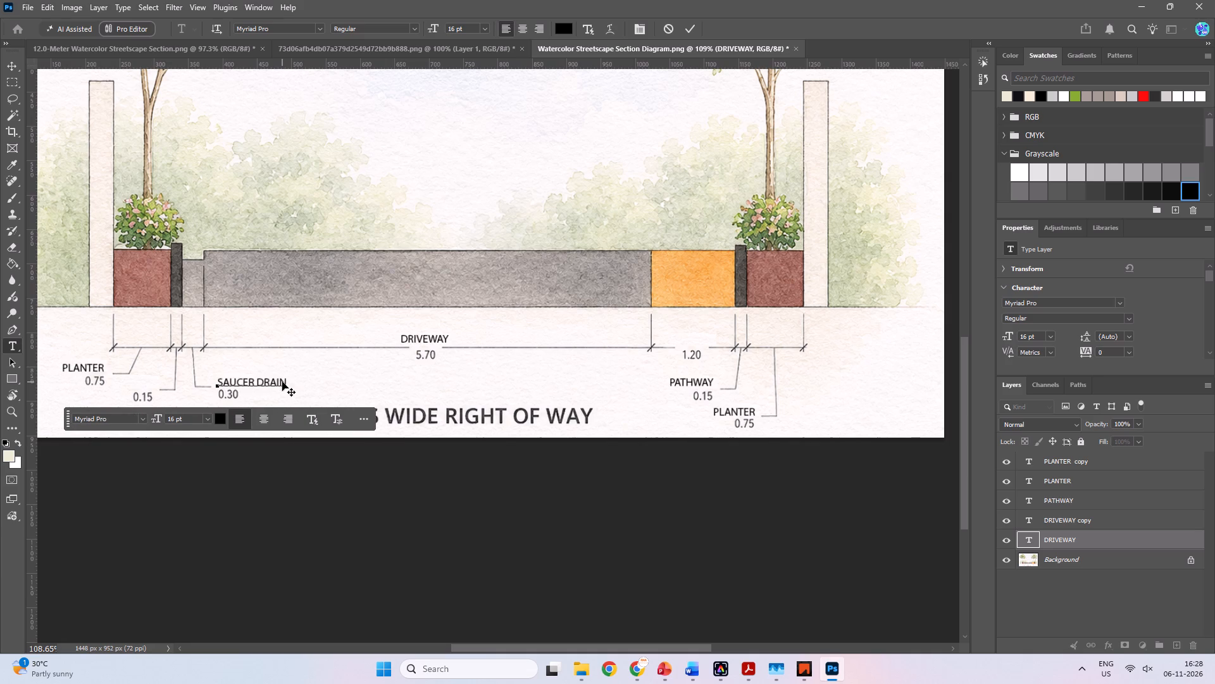
# Check the spelling of SAUCER through the search suggestions in Chrome, then return to Photoshop.
pyautogui.hotkey('alt', 'Tab')
pyautogui.hotkey('alt', 'Tab')
pyautogui.hotkey('alt', 'Tab')
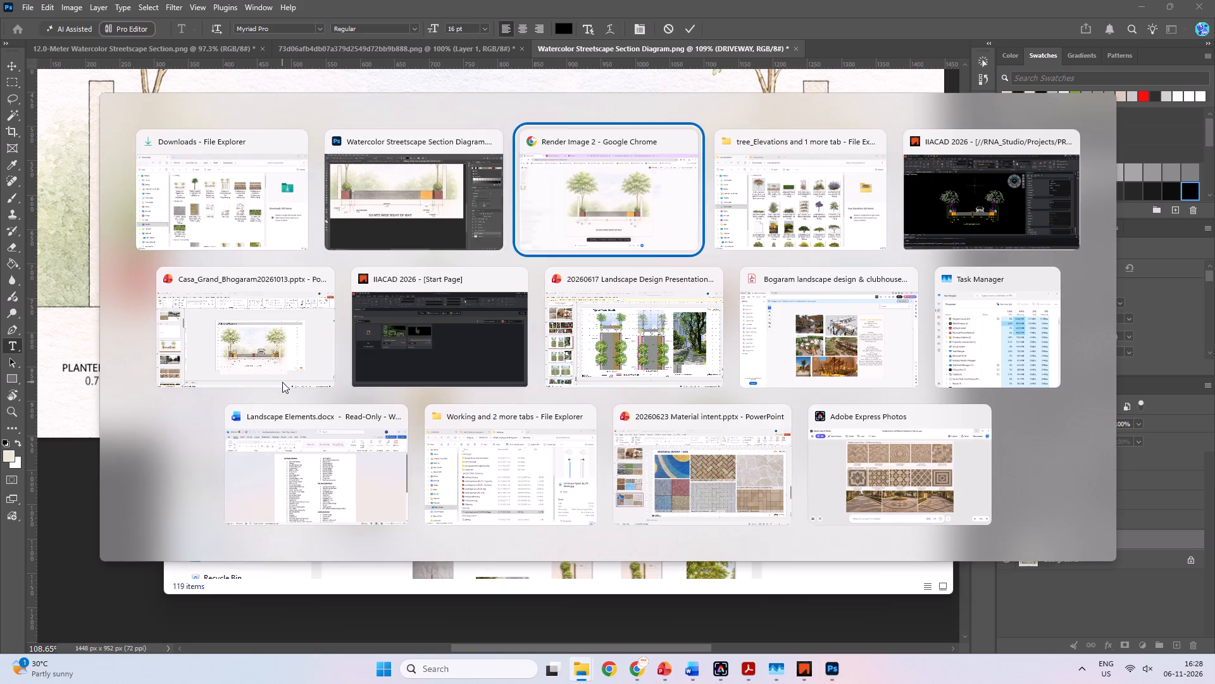
pyautogui.click(362, 32)
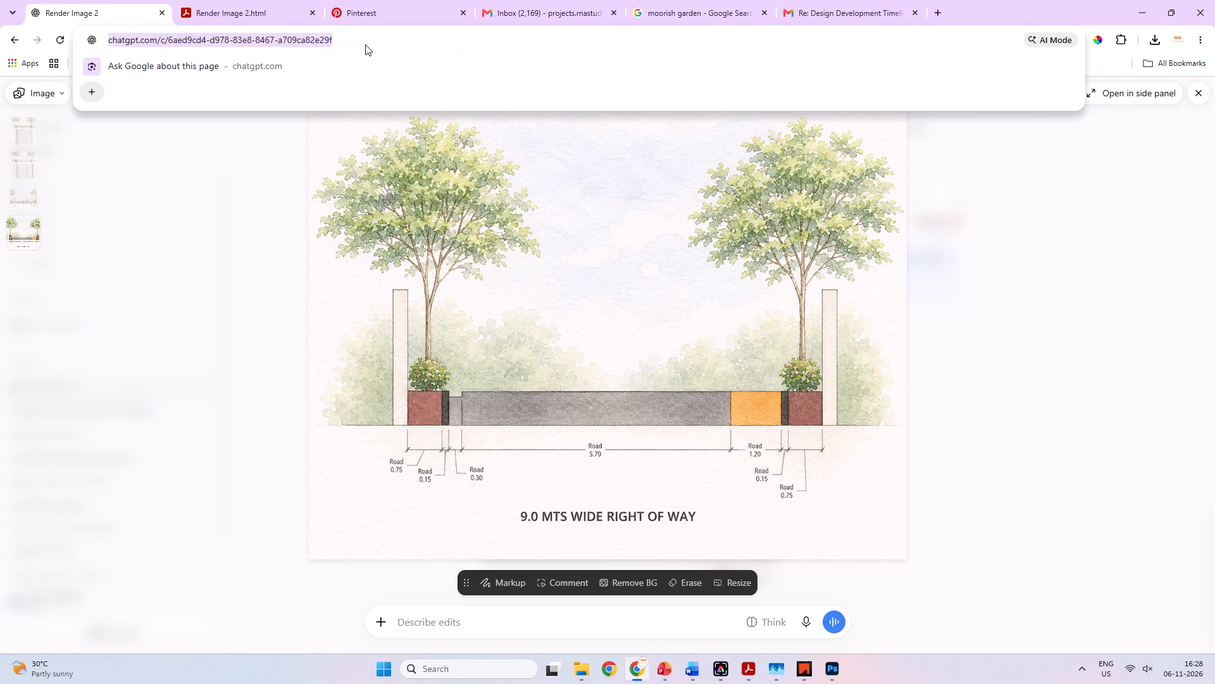
pyautogui.press('c')
pyautogui.press('BackSpace')
pyautogui.press('BackSpace')
pyautogui.press('BackSpace')
pyautogui.write('SA')
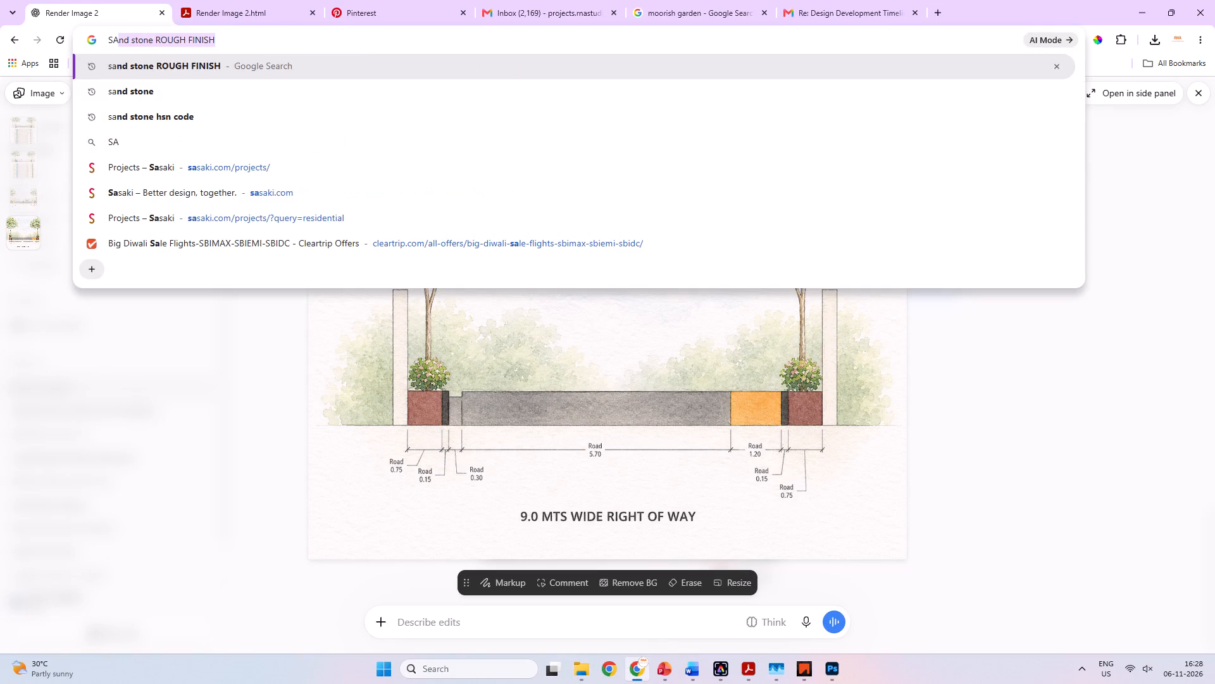
pyautogui.write('UCER')
pyautogui.press('space')
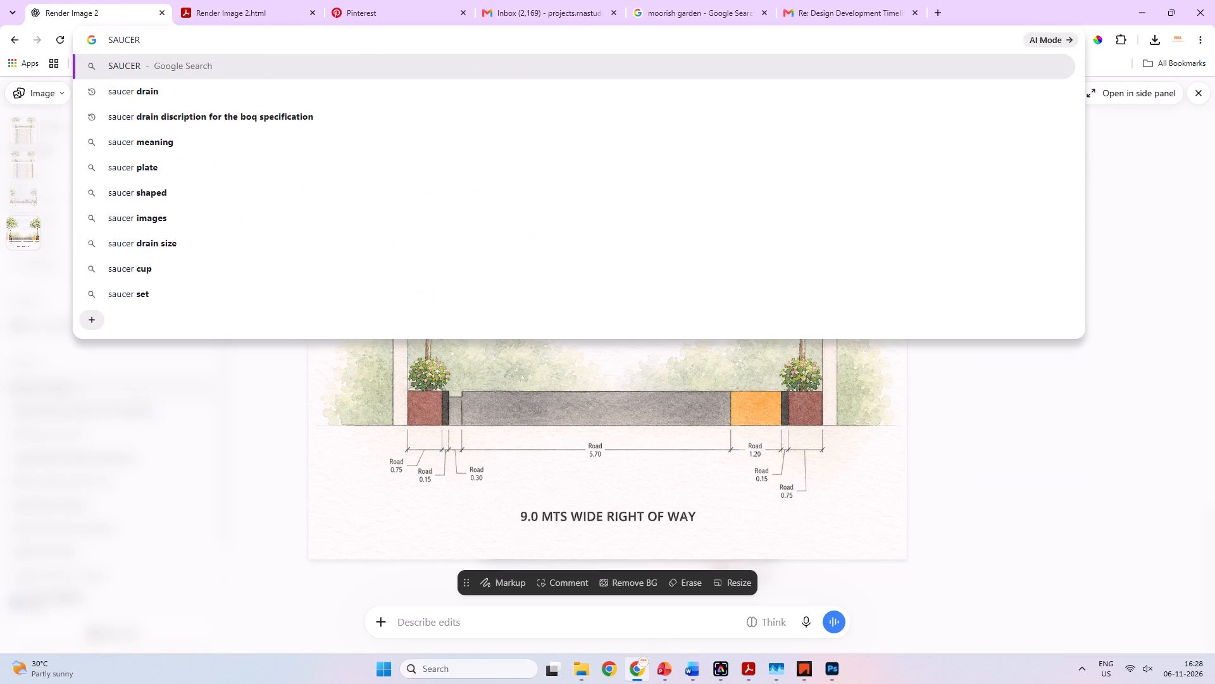
pyautogui.hotkey('alt', 'Tab')
pyautogui.hotkey('alt', 'Tab')
pyautogui.hotkey('alt', 'Tab')
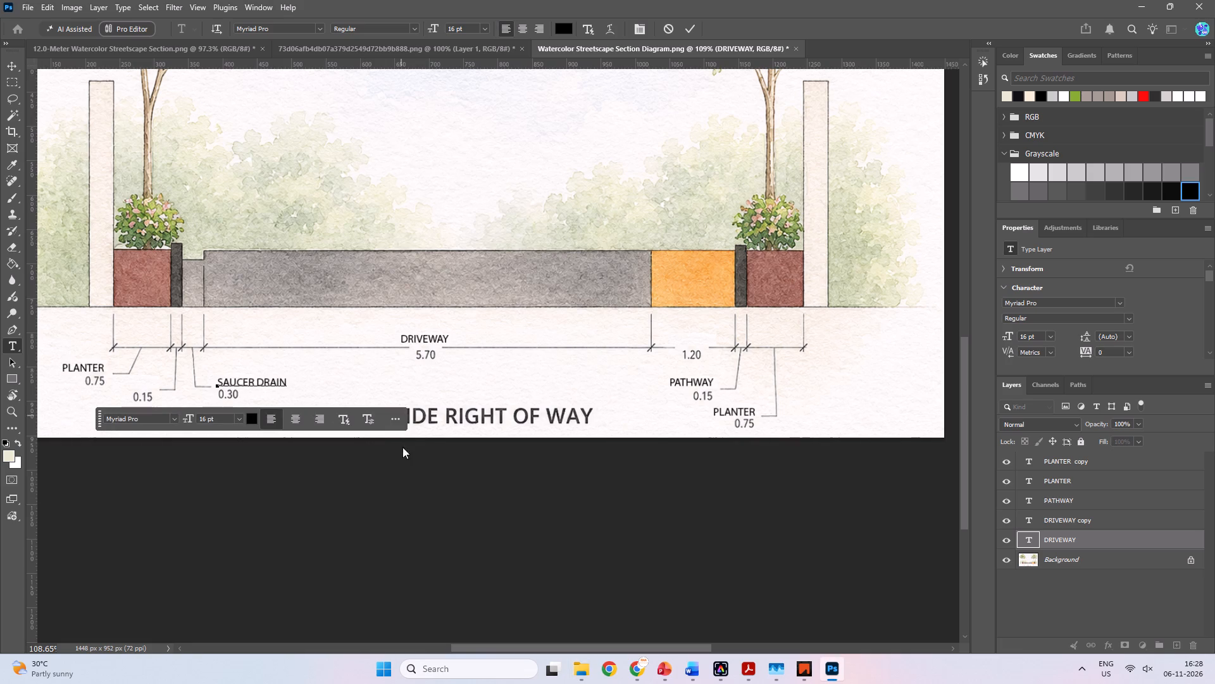
# Finish the SAUCER DRAIN text edit and move the PATHWAY label to sit centred directly above the 1.20 dimension.
pyautogui.click(406, 464)
pyautogui.click(378, 489)
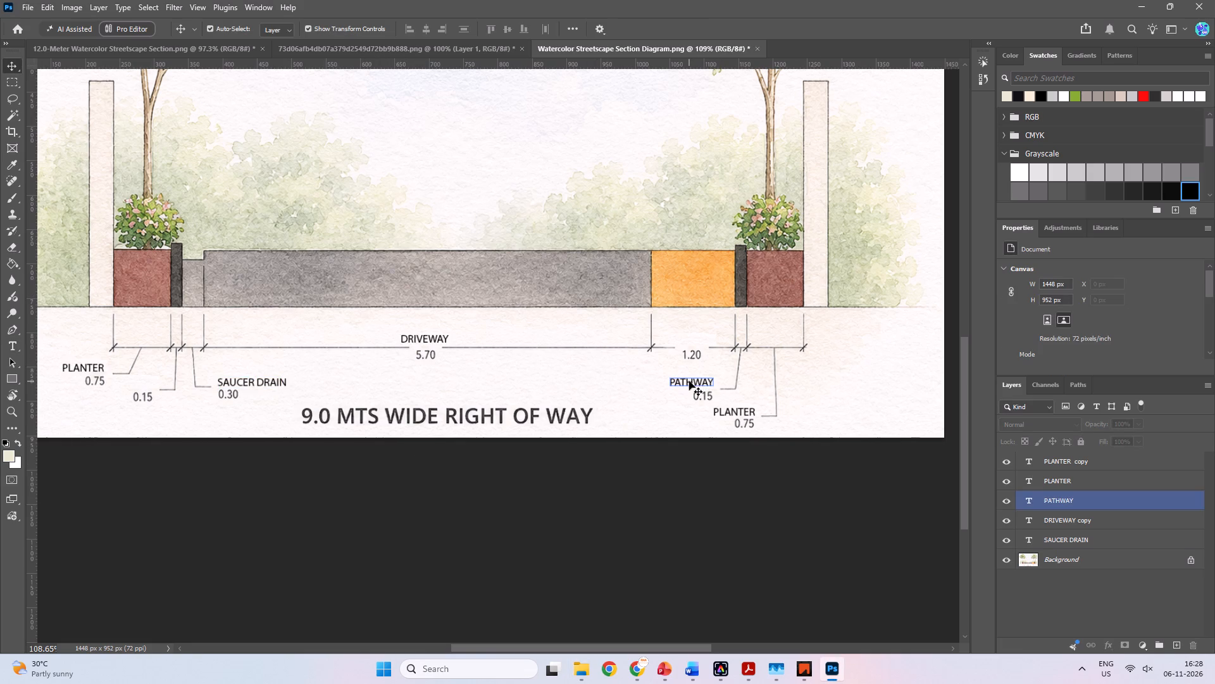
pyautogui.moveTo(689, 381); pyautogui.dragTo(681, 348)
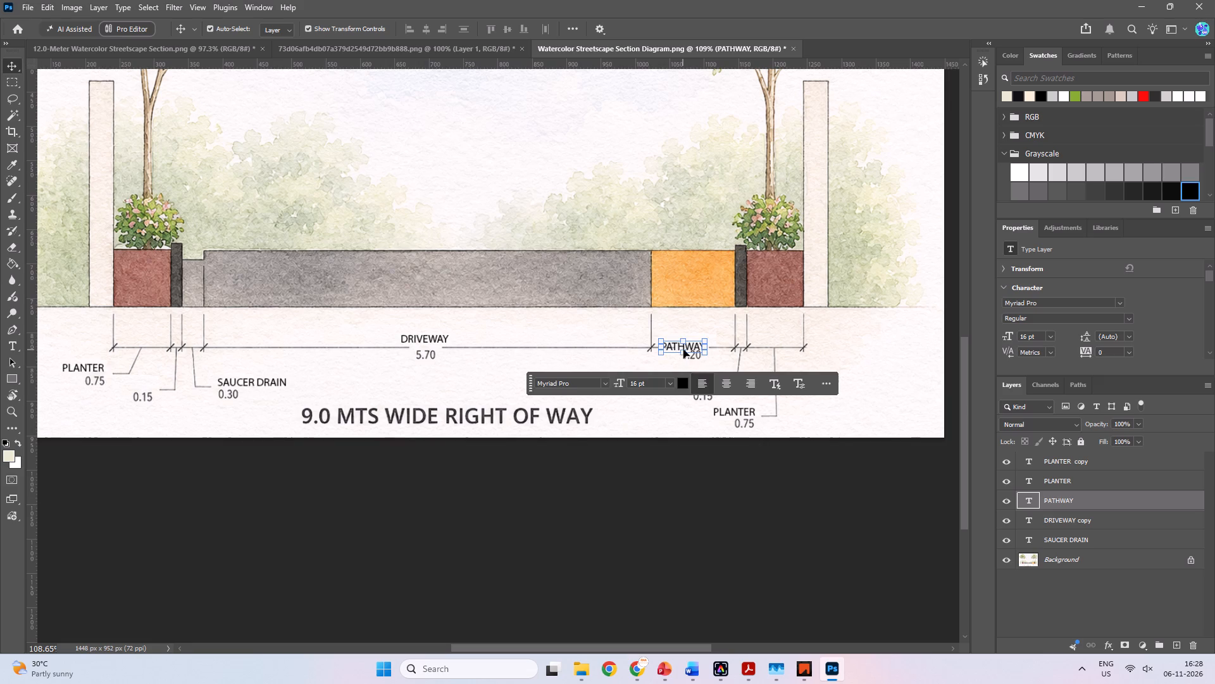
pyautogui.moveTo(683, 349); pyautogui.dragTo(695, 343)
pyautogui.click(687, 424)
# Review the whole labelled 9.0 MTS WIDE RIGHT OF WAY section, including the trees and all dimension labels.
pyautogui.keyDown('alt'); pyautogui.scroll(-2, 642, 481); pyautogui.keyUp('alt')
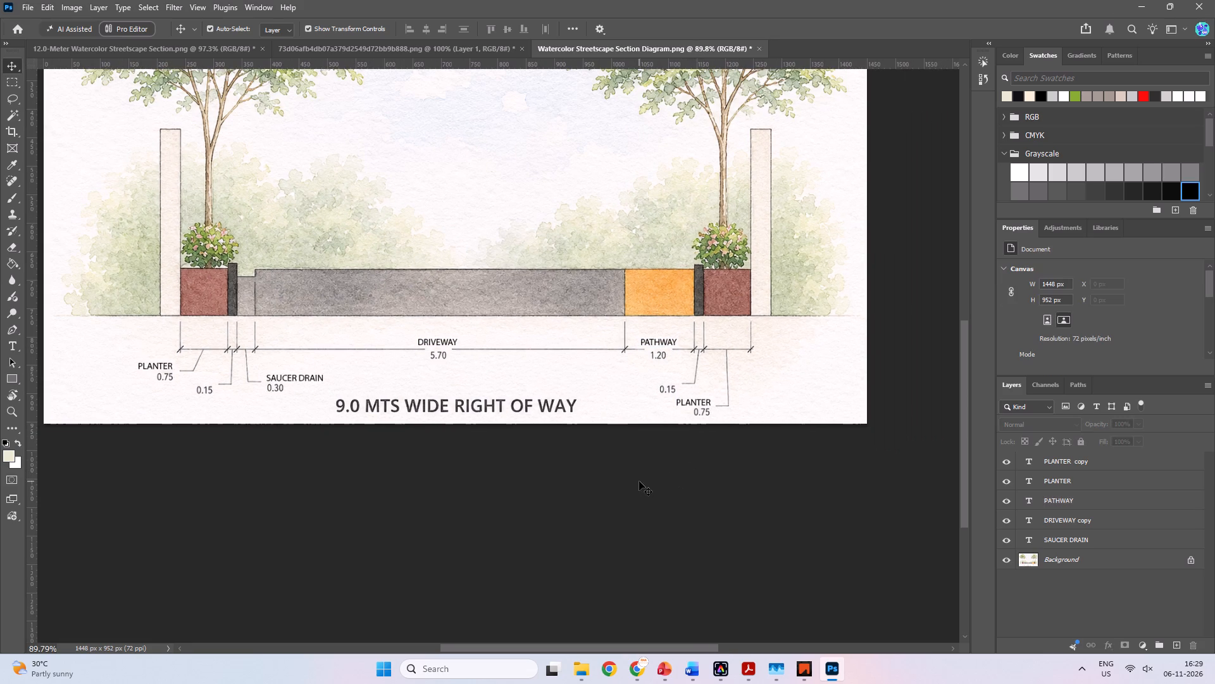
pyautogui.click(642, 483)
pyautogui.keyDown('alt'); pyautogui.scroll(-4, 622, 481); pyautogui.keyUp('alt')
pyautogui.press('space')
pyautogui.press('space')
pyautogui.press('space')
pyautogui.moveTo(580, 446); pyautogui.dragTo(587, 523)
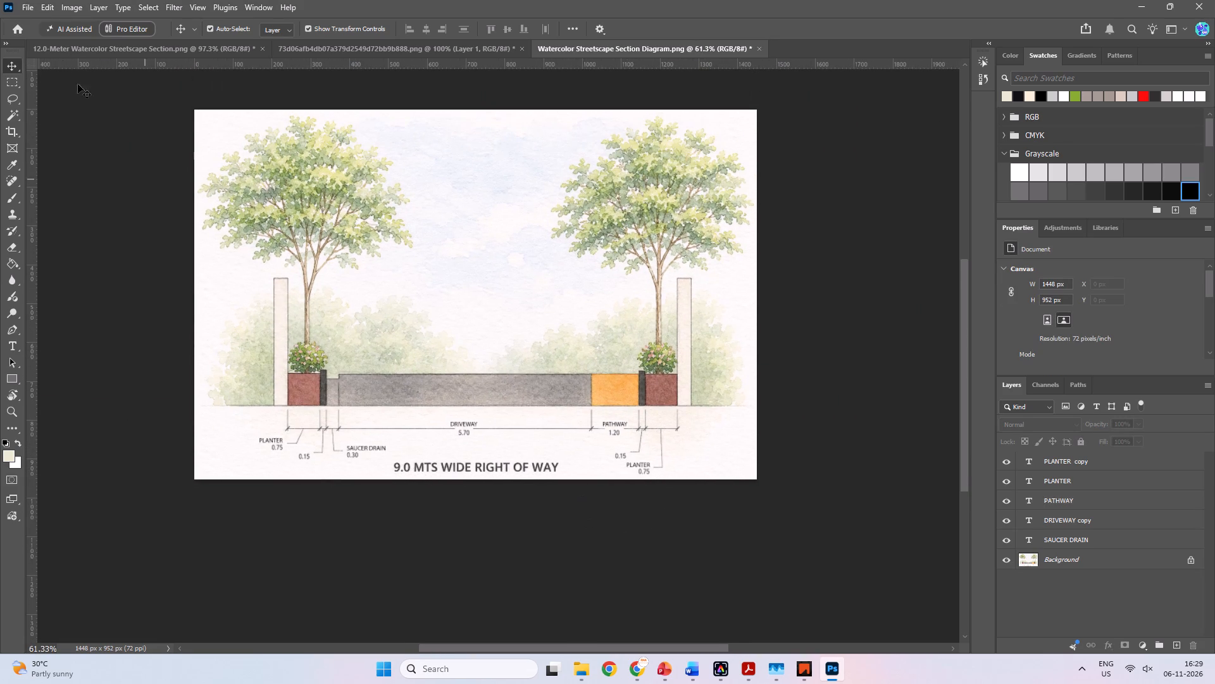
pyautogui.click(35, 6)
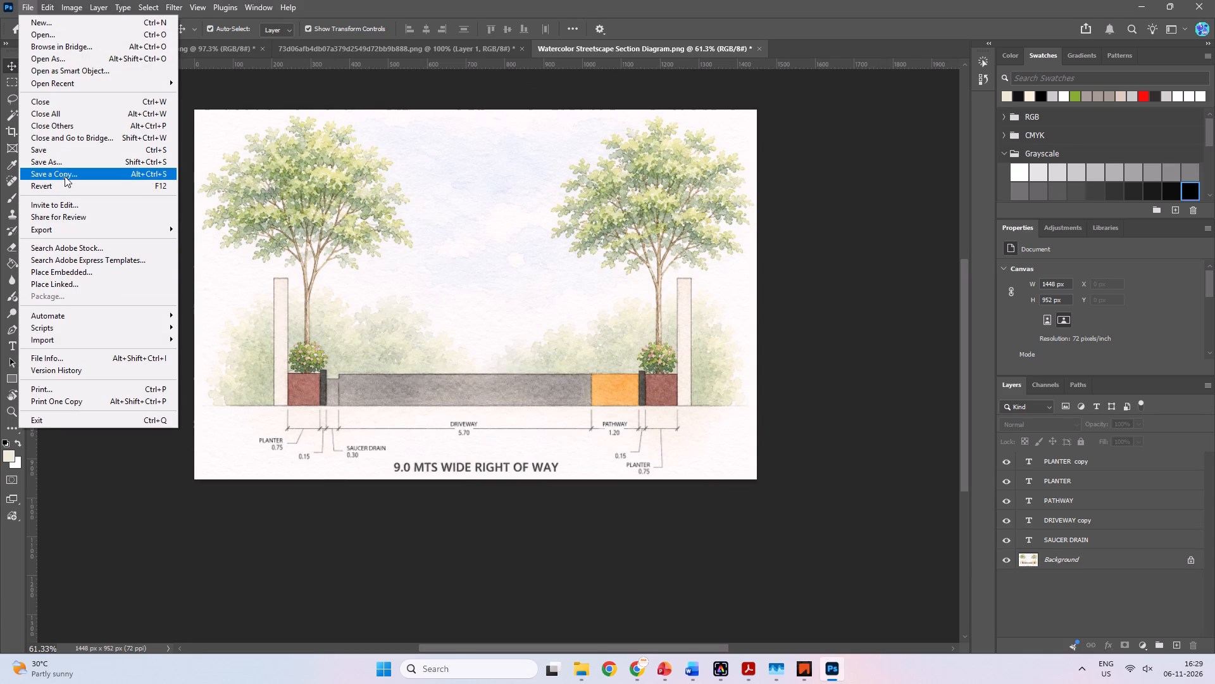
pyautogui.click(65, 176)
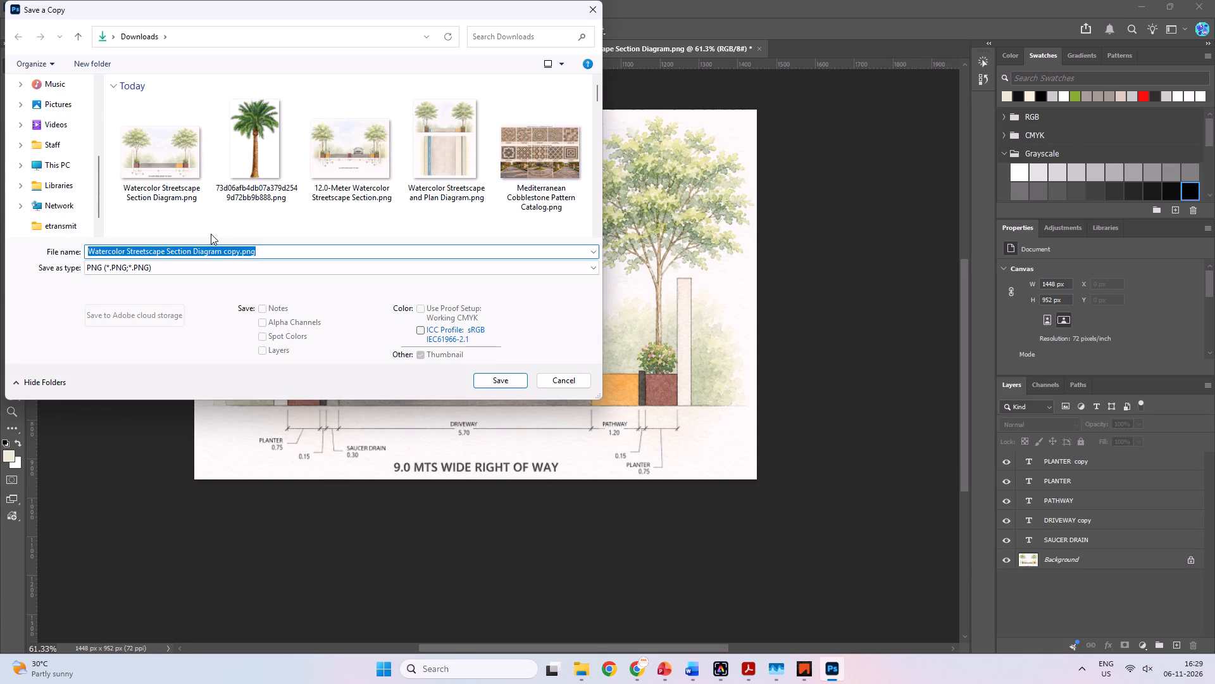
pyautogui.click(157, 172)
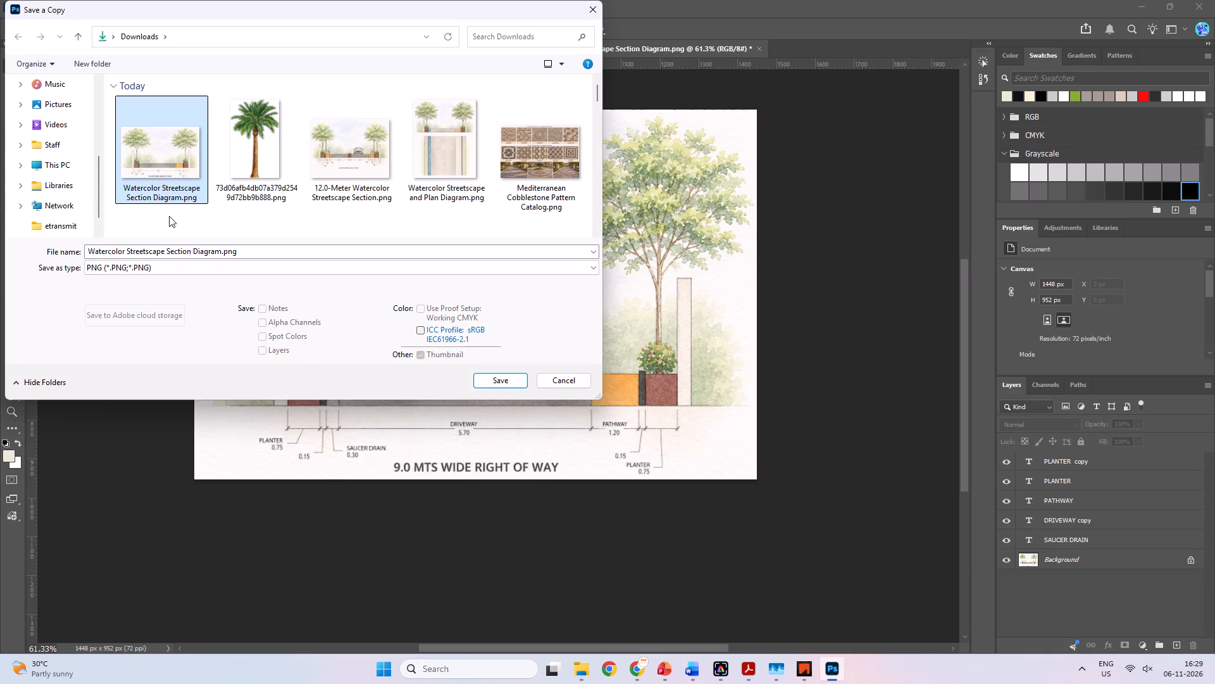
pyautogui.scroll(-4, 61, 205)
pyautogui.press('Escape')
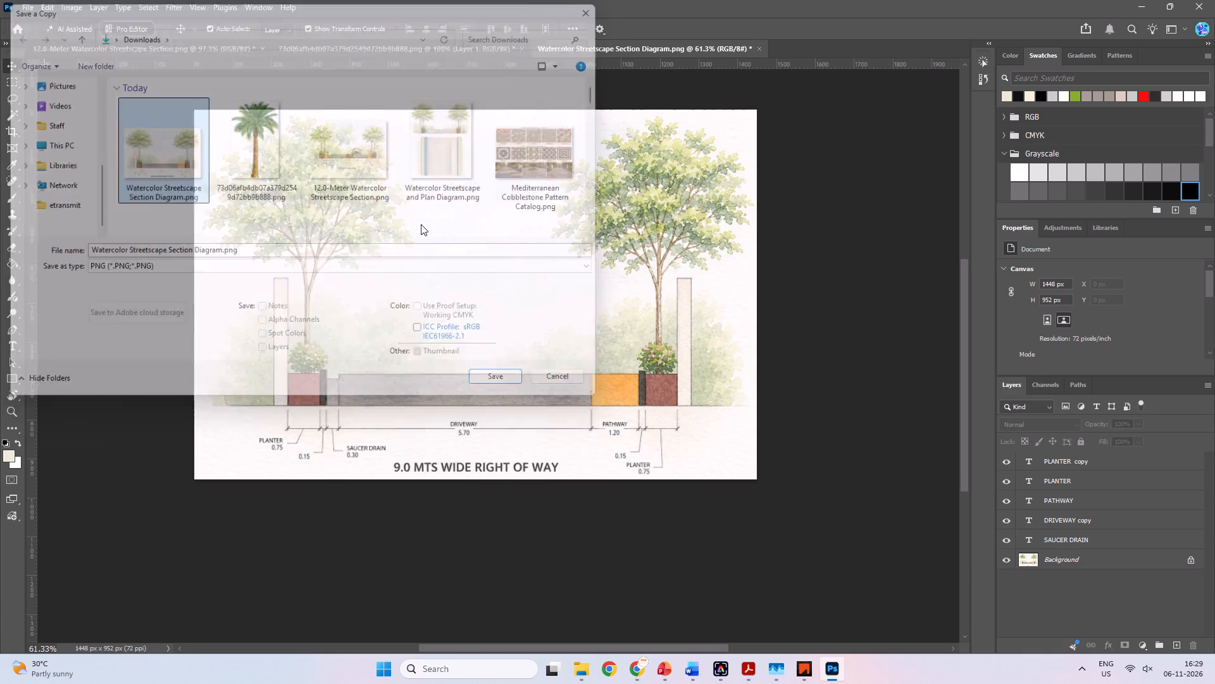
# Start saving a copy of the 9 m section and browse to RNA_Studio > Projects > PROJECTS > 96001_Casagrand Bhogaram > Presentation.
pyautogui.click(26, 1)
pyautogui.click(66, 177)
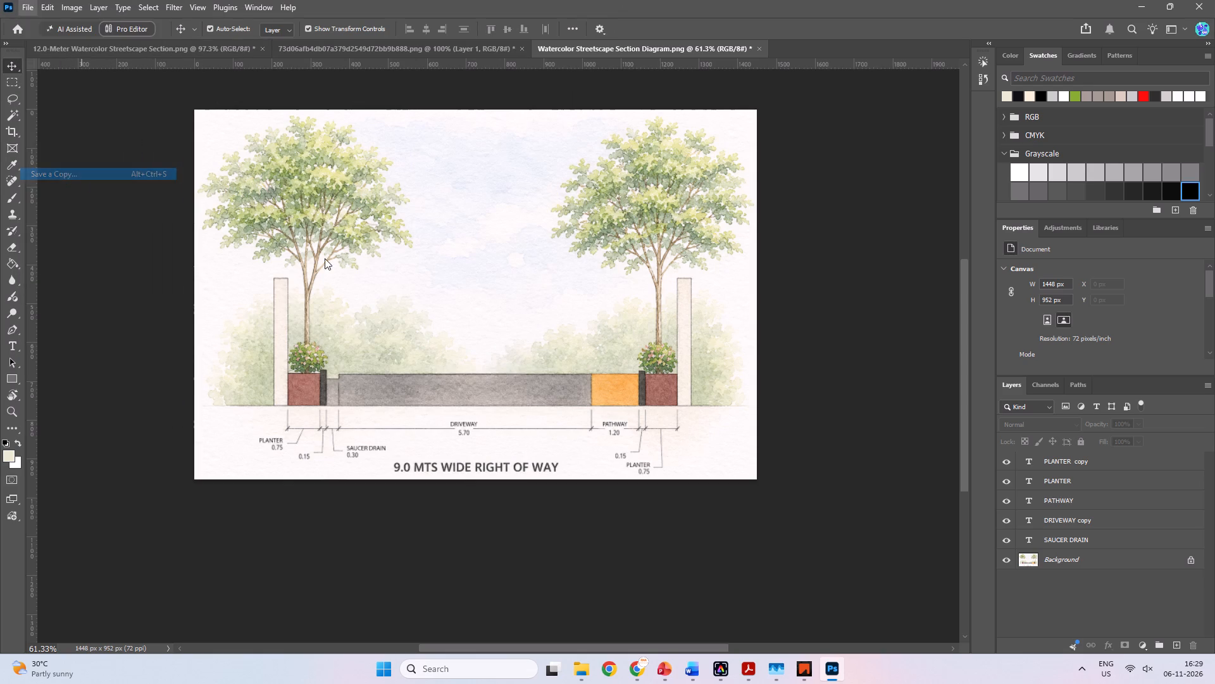
pyautogui.moveTo(266, 23); pyautogui.dragTo(497, 61)
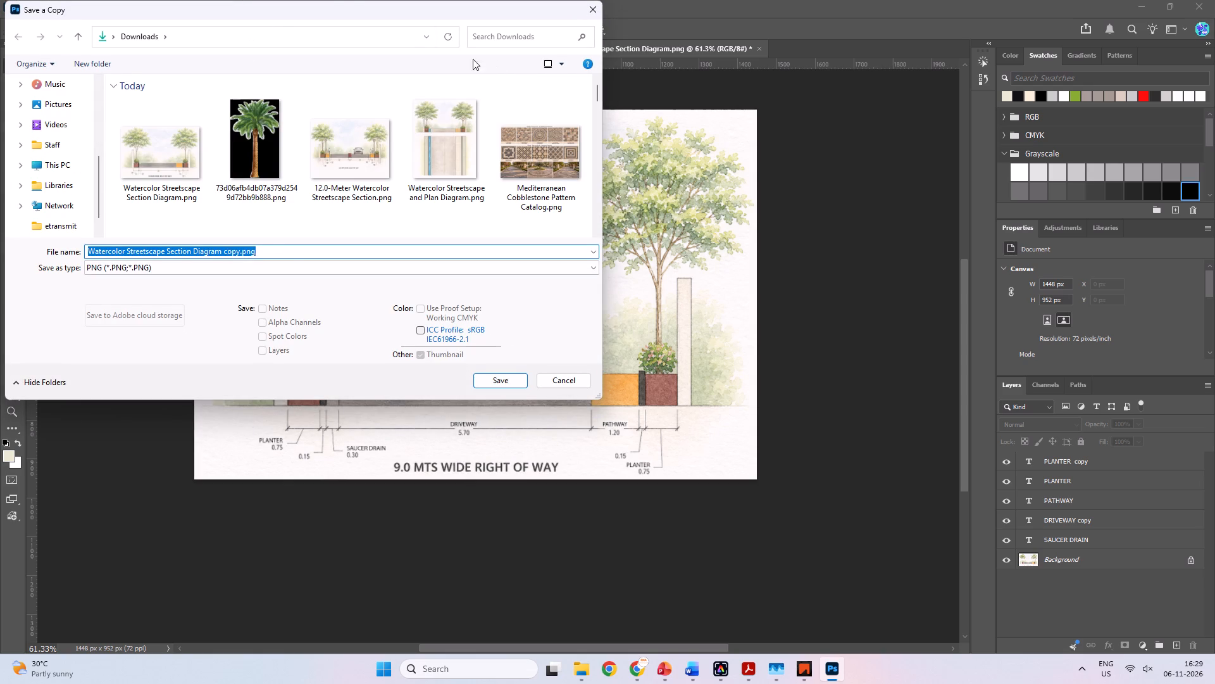
pyautogui.moveTo(332, 3); pyautogui.dragTo(354, 14)
pyautogui.moveTo(346, 22); pyautogui.dragTo(607, 113)
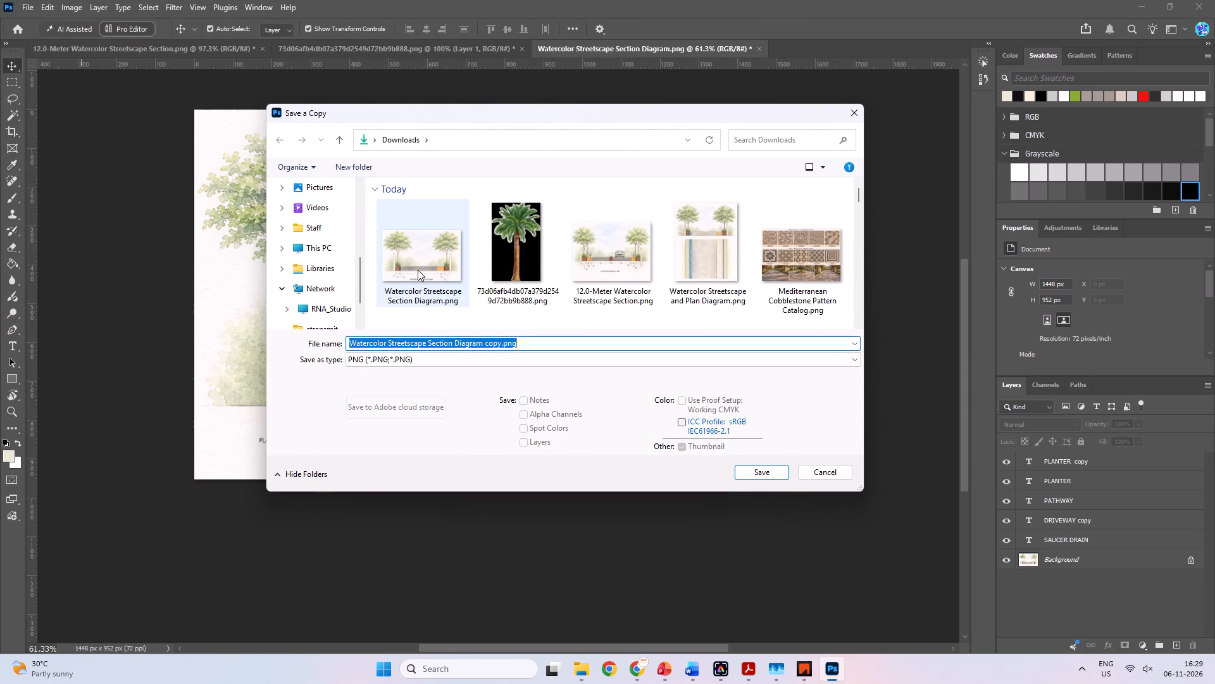
pyautogui.scroll(-2, 316, 287)
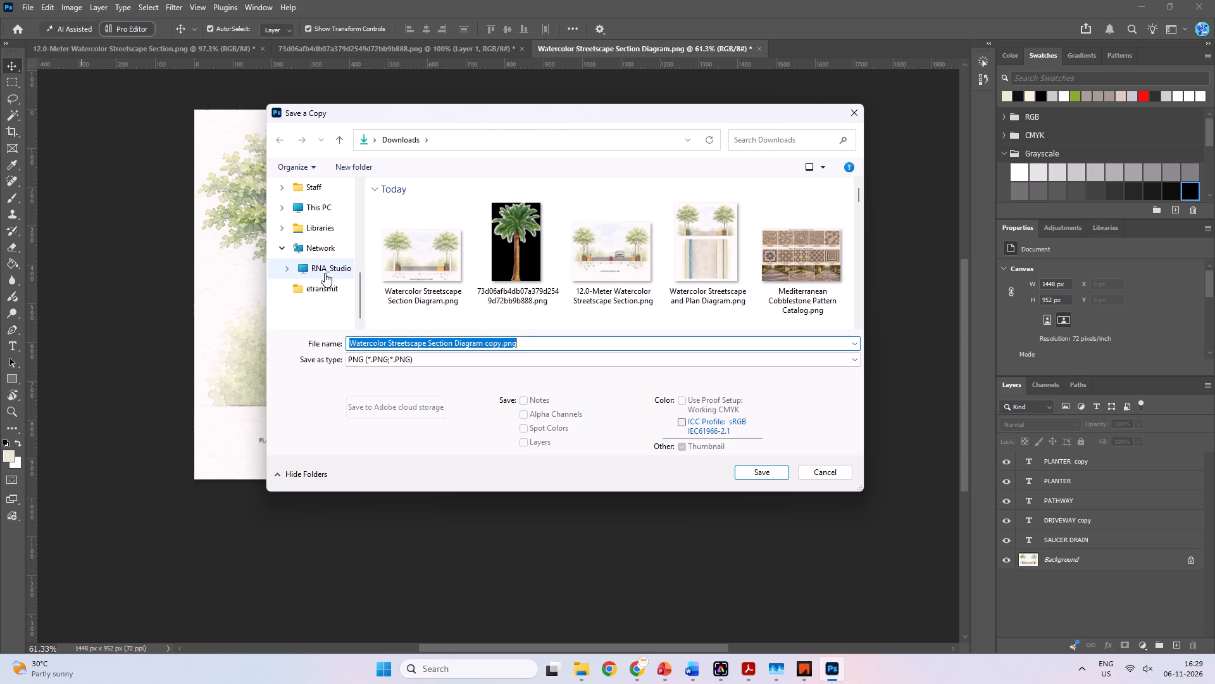
pyautogui.click(325, 273)
pyautogui.scroll(-5, 483, 286)
pyautogui.click(587, 221)
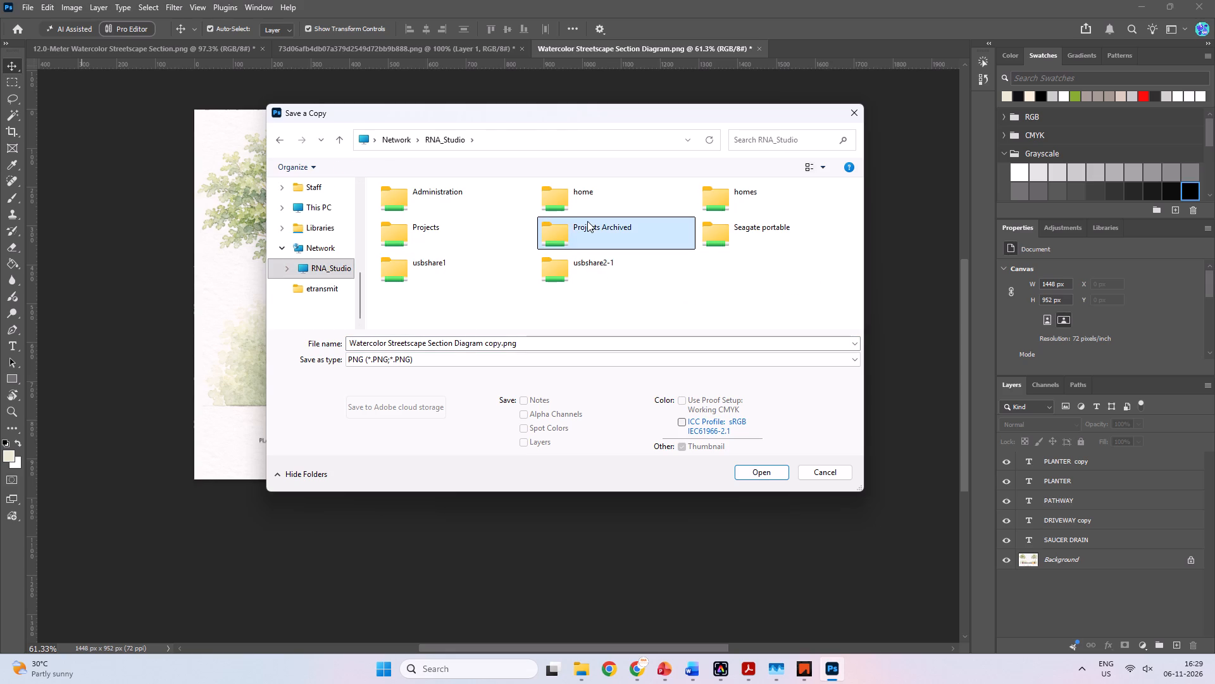
pyautogui.click(728, 197)
pyautogui.doubleClick(464, 228)
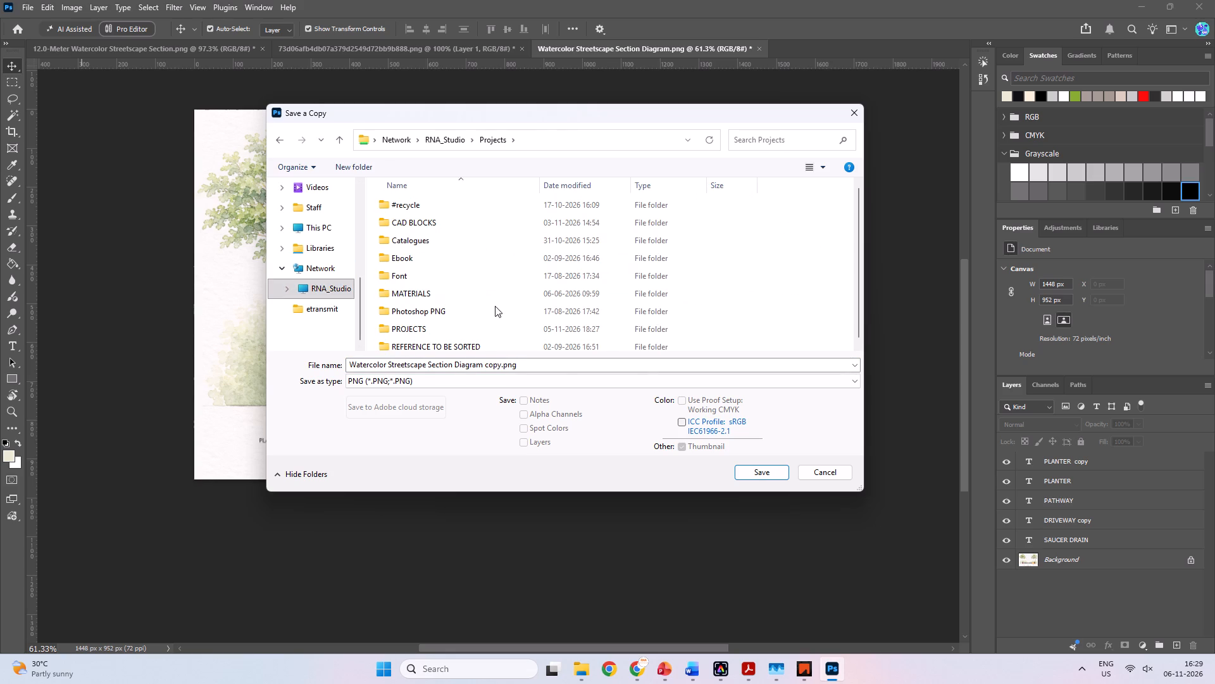
pyautogui.scroll(-12, 495, 310)
pyautogui.doubleClick(418, 329)
pyautogui.scroll(-13, 425, 318)
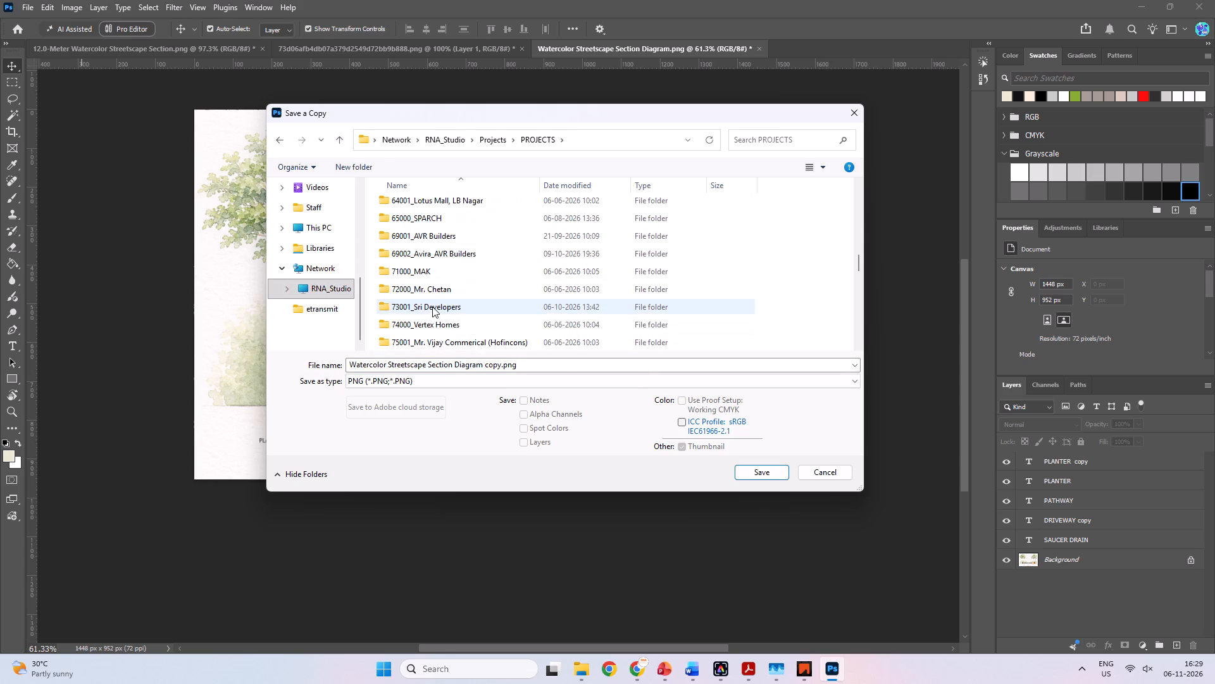
pyautogui.scroll(-8, 432, 307)
pyautogui.doubleClick(435, 325)
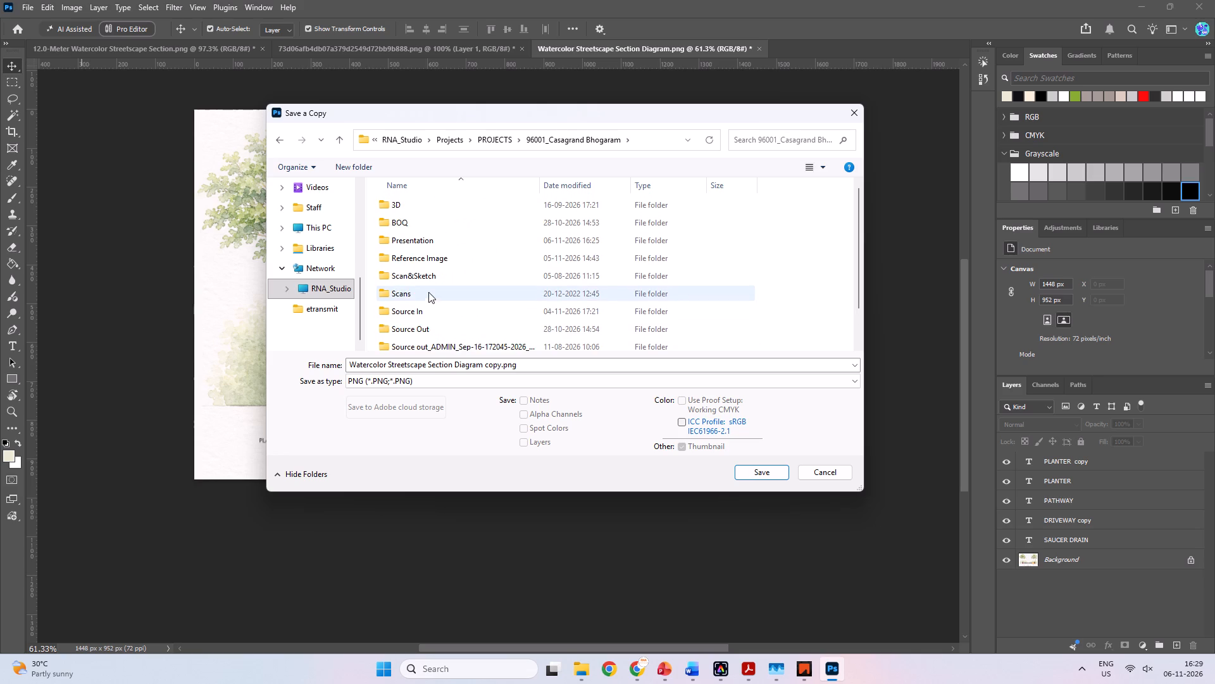
pyautogui.scroll(-5, 428, 292)
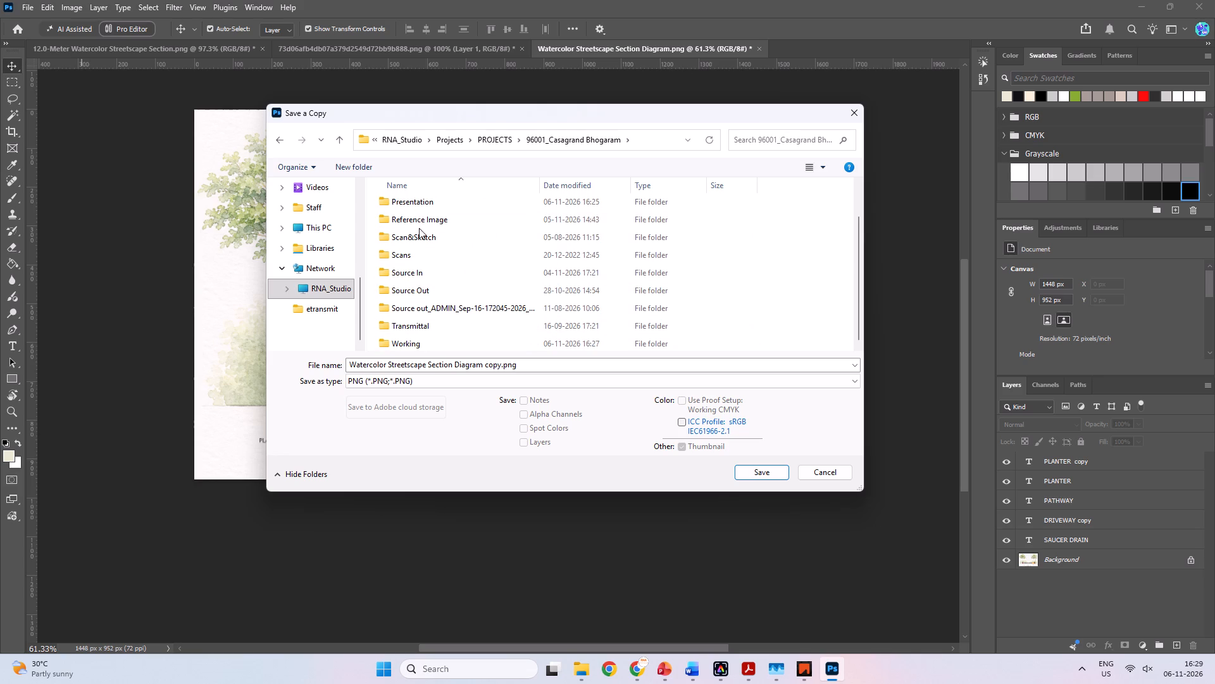
pyautogui.doubleClick(423, 198)
pyautogui.click(433, 289)
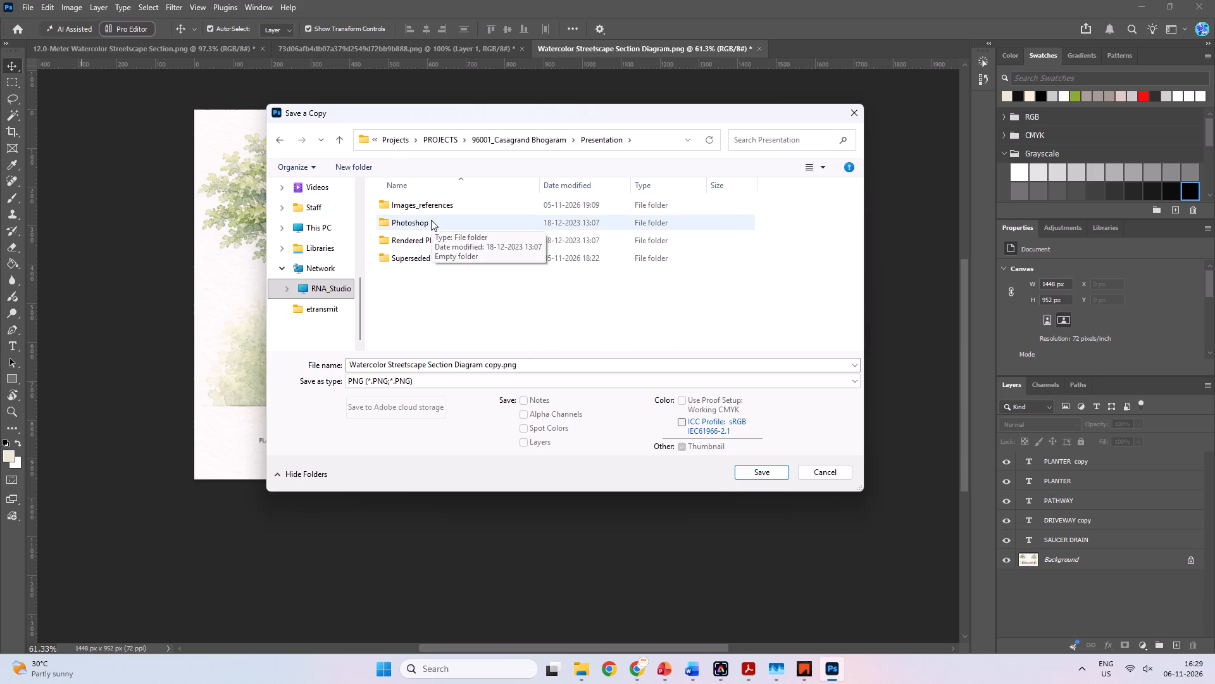
pyautogui.click(428, 281)
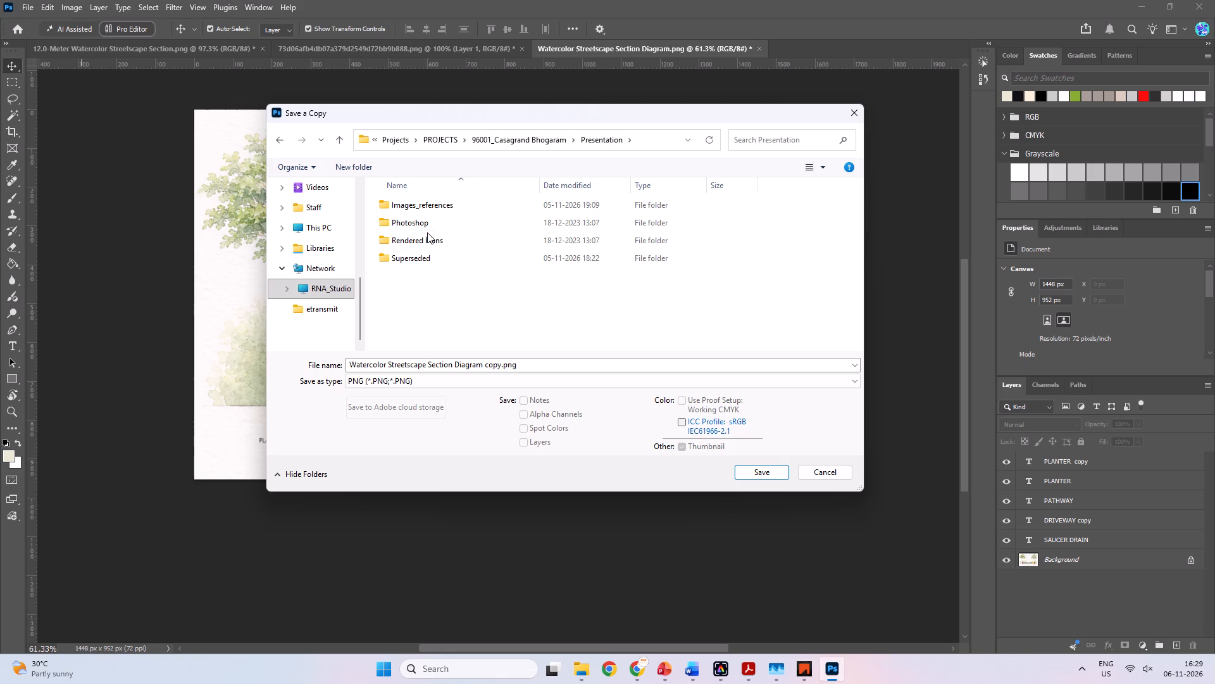
pyautogui.click(427, 224)
pyautogui.click(418, 283)
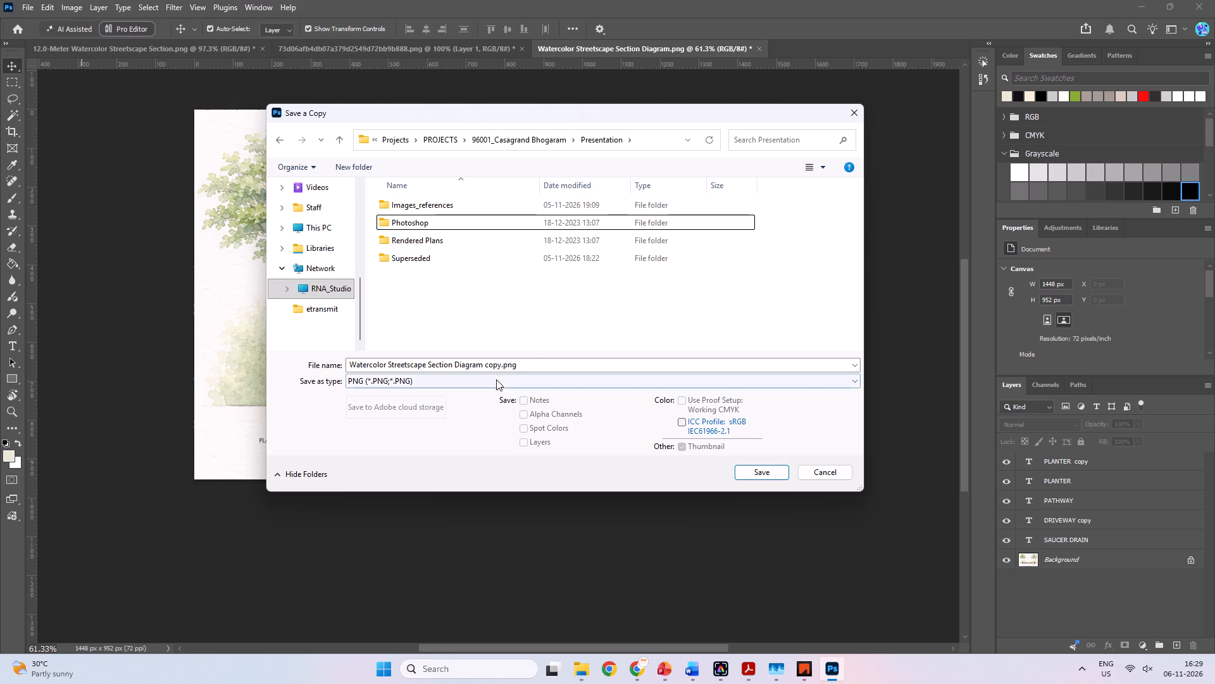
# Name the copy 9MTS_ROW and save it as a PNG in the Presentation folder.
pyautogui.click(534, 359)
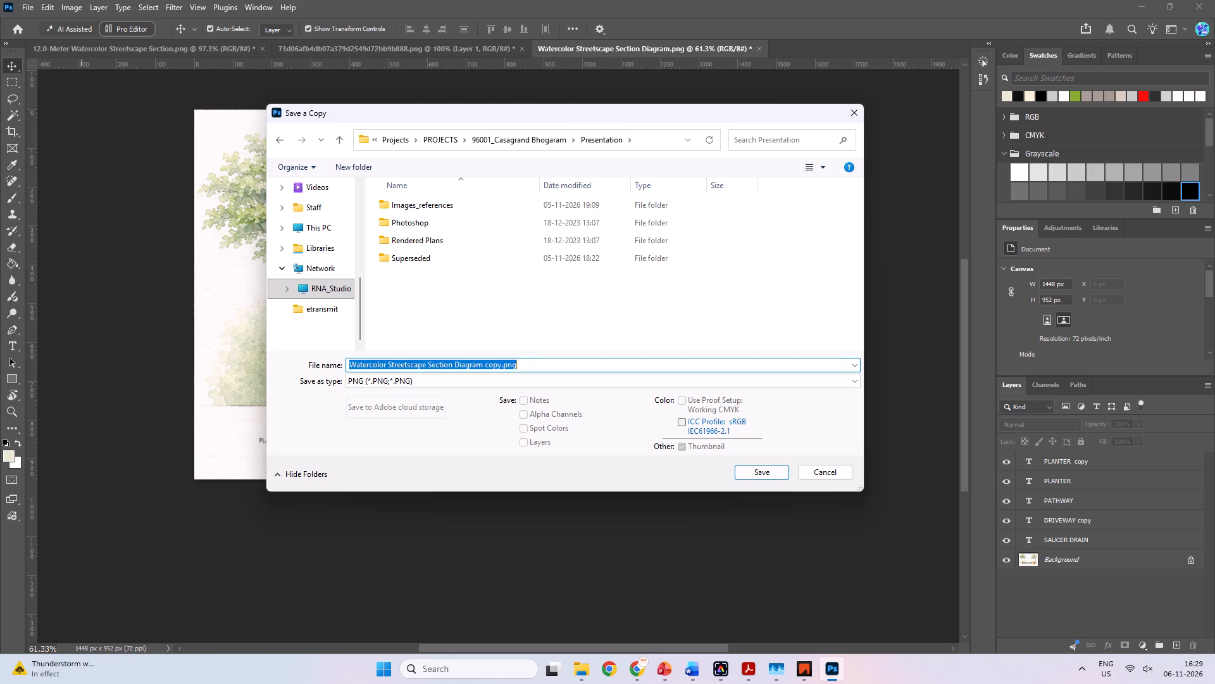
pyautogui.write('18')
pyautogui.press('BackSpace')
pyautogui.press('BackSpace')
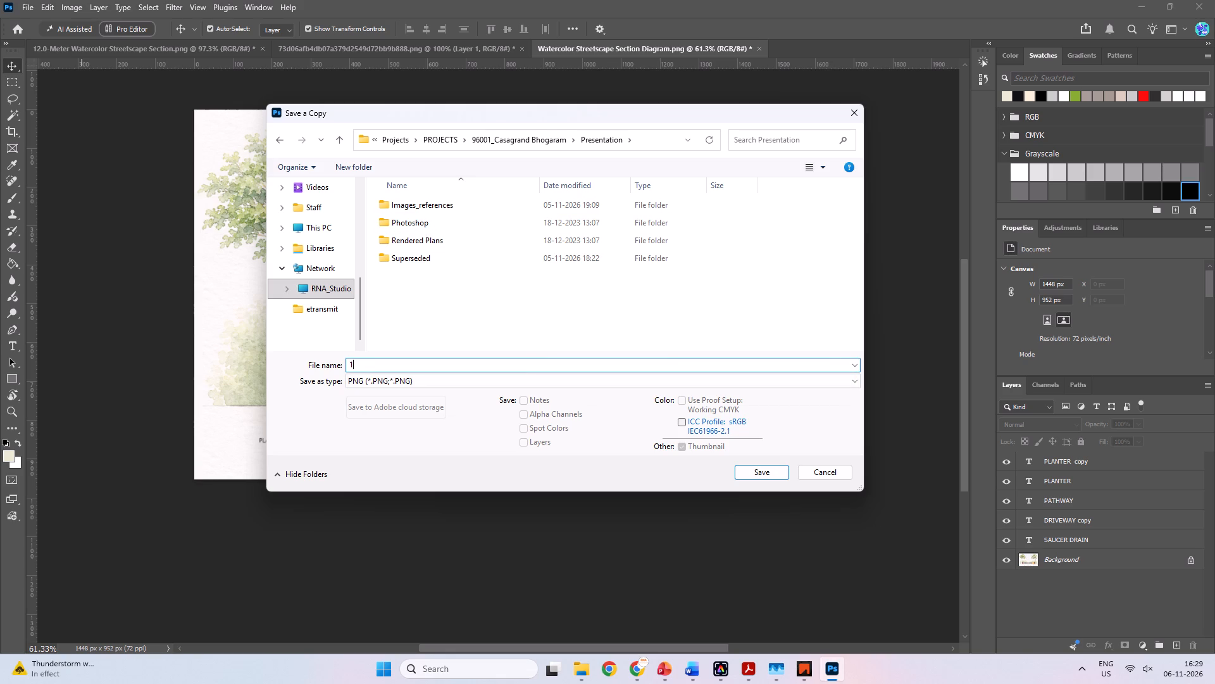
pyautogui.write('9MY')
pyautogui.press('BackSpace')
pyautogui.write('TS')
pyautogui.press('space')
pyautogui.press('BackSpace')
pyautogui.write('_ROW')
pyautogui.press('space')
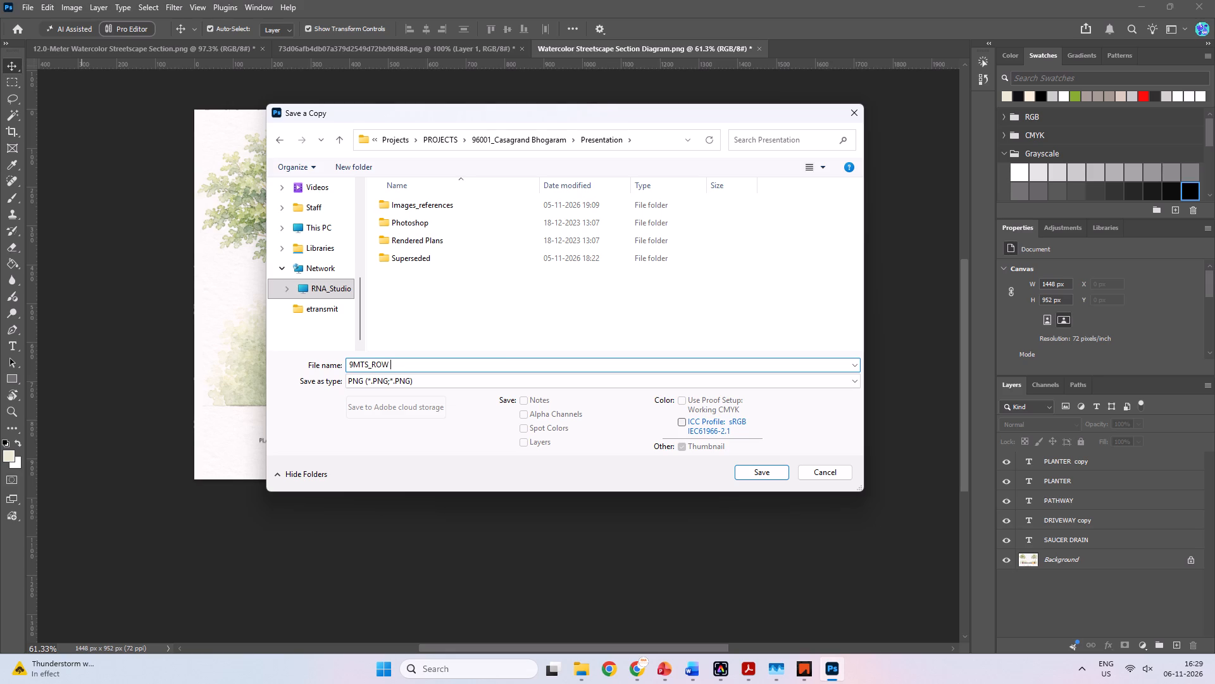
pyautogui.press('Return')
pyautogui.click(678, 199)
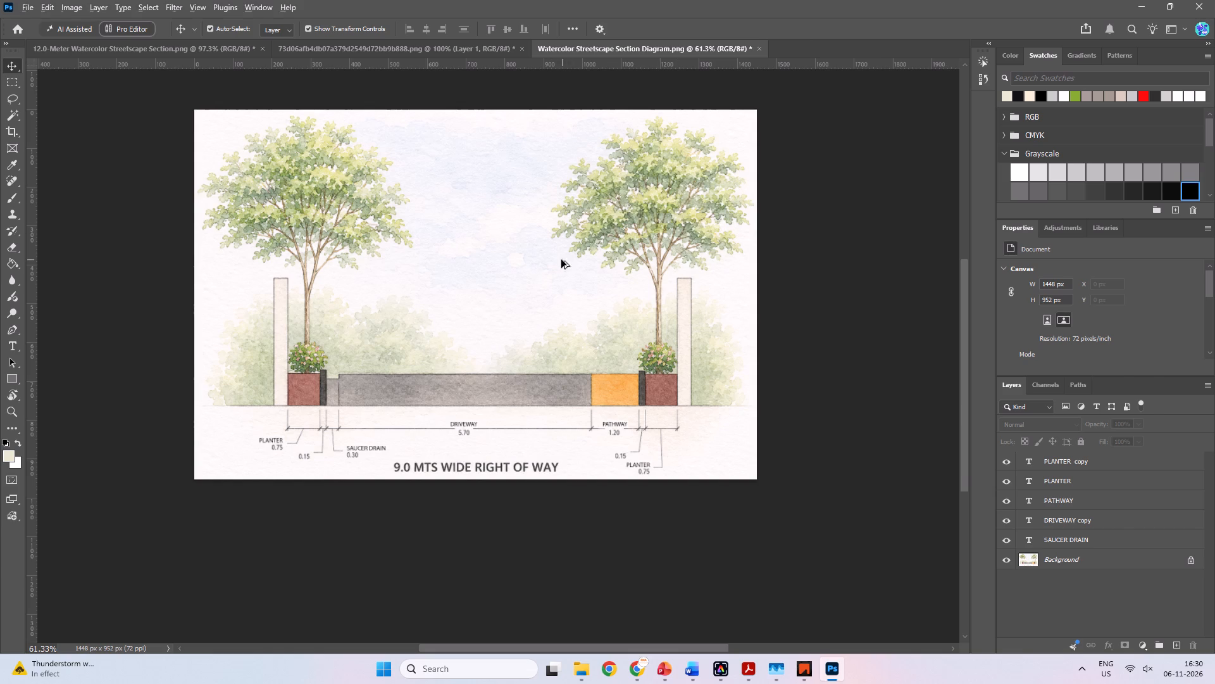
# Switch to the Render Image 2 page in Chrome and discard the unsubmitted SAUCER search text.
pyautogui.hotkey('alt', 'Tab')
pyautogui.press('space')
pyautogui.hotkey('alt', 'Tab')
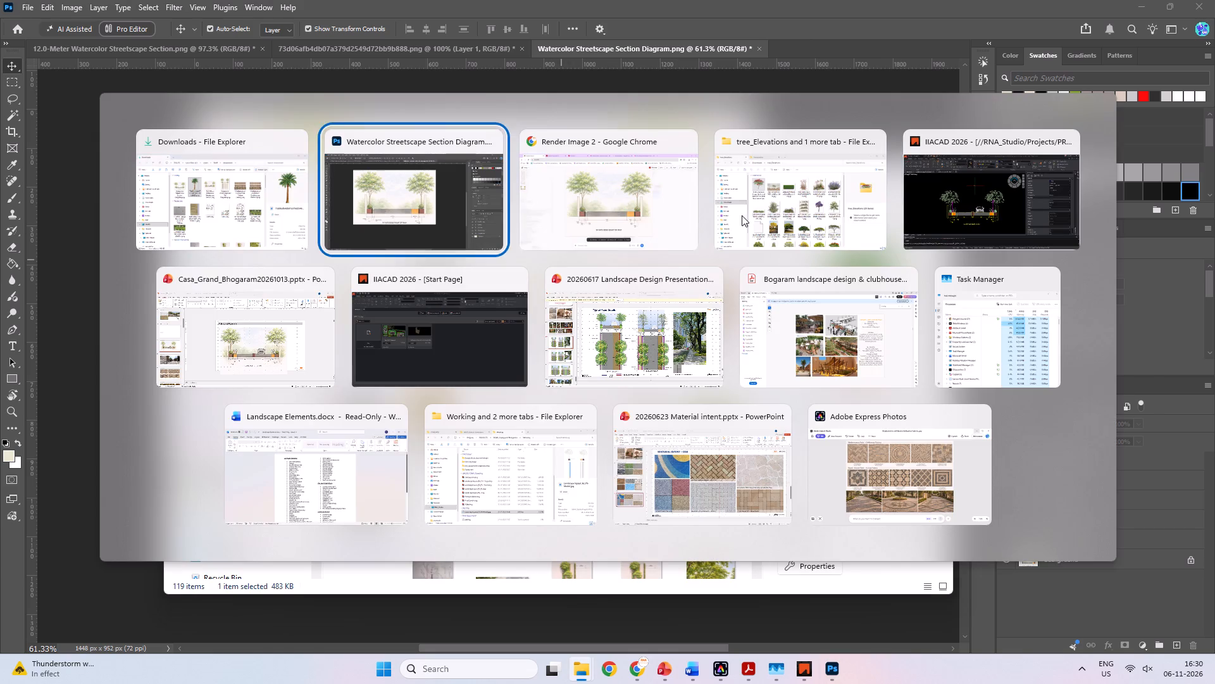
pyautogui.hotkey('alt', 'Tab')
pyautogui.scroll(-4, 676, 389)
pyautogui.press('Escape')
pyautogui.click(926, 329)
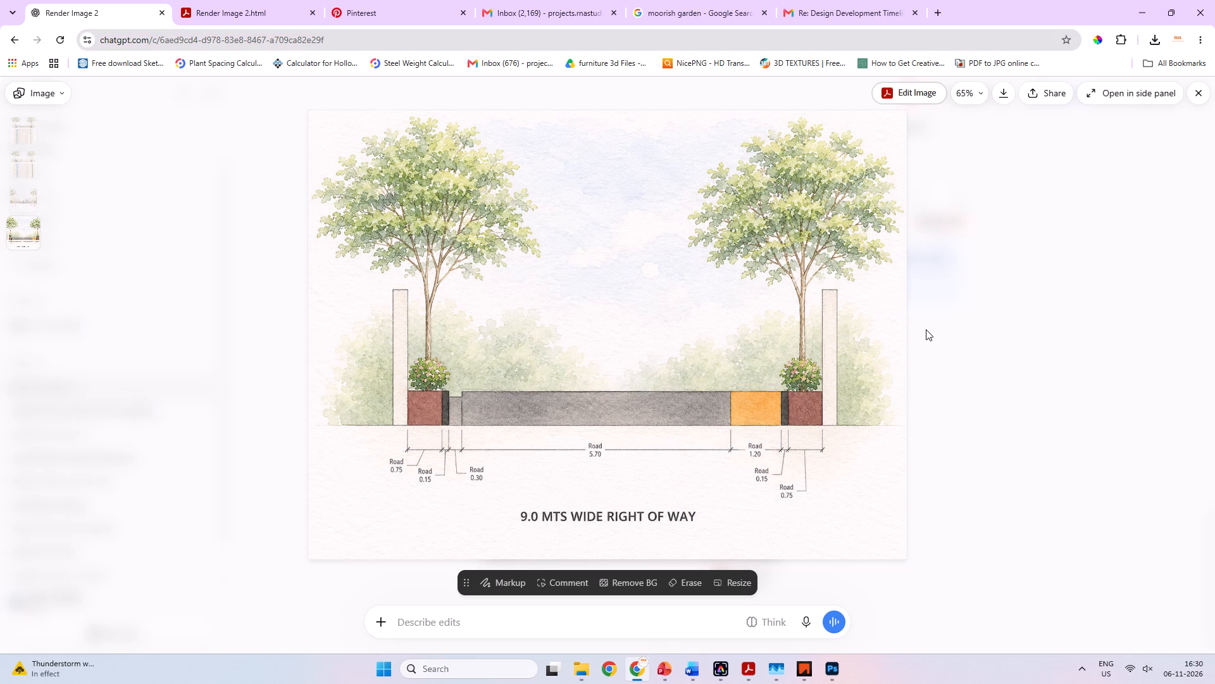
# Switch to the Presentation folder in File Explorer, preview 12-M Road.jpg and permanently delete that file.
pyautogui.click(932, 317)
pyautogui.scroll(-11, 759, 365)
pyautogui.hotkey('alt', 'Tab')
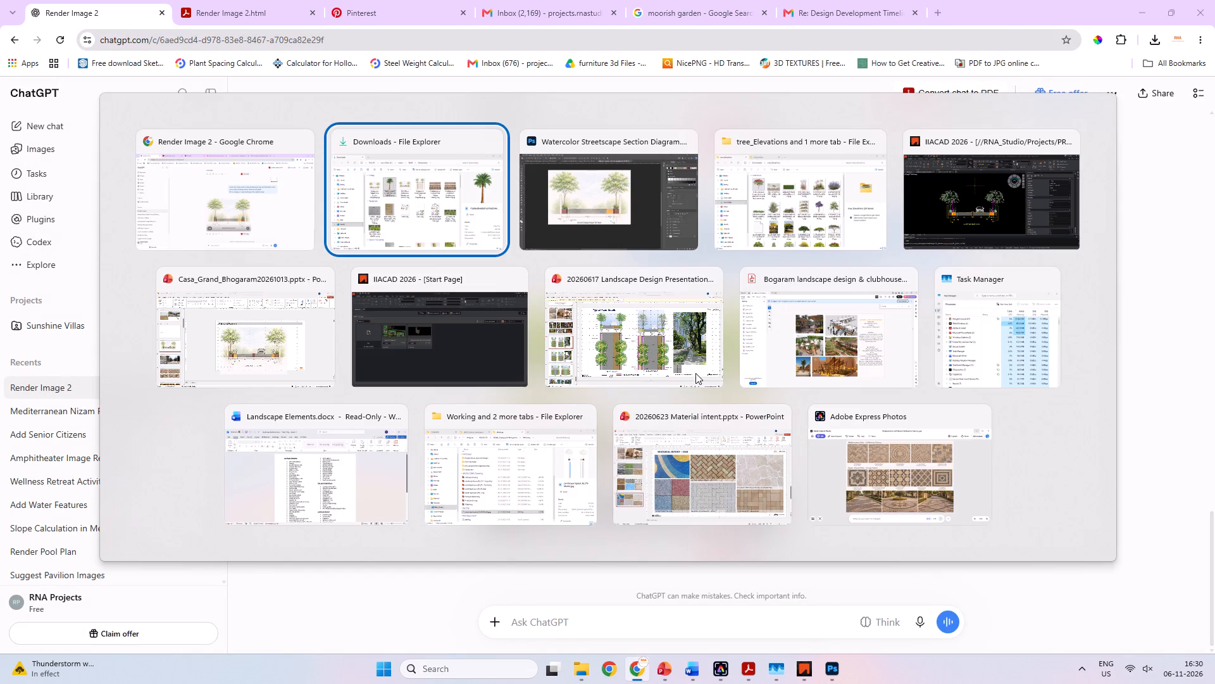
pyautogui.hotkey('alt', 'Tab')
pyautogui.hotkey('alt', 'Tab')
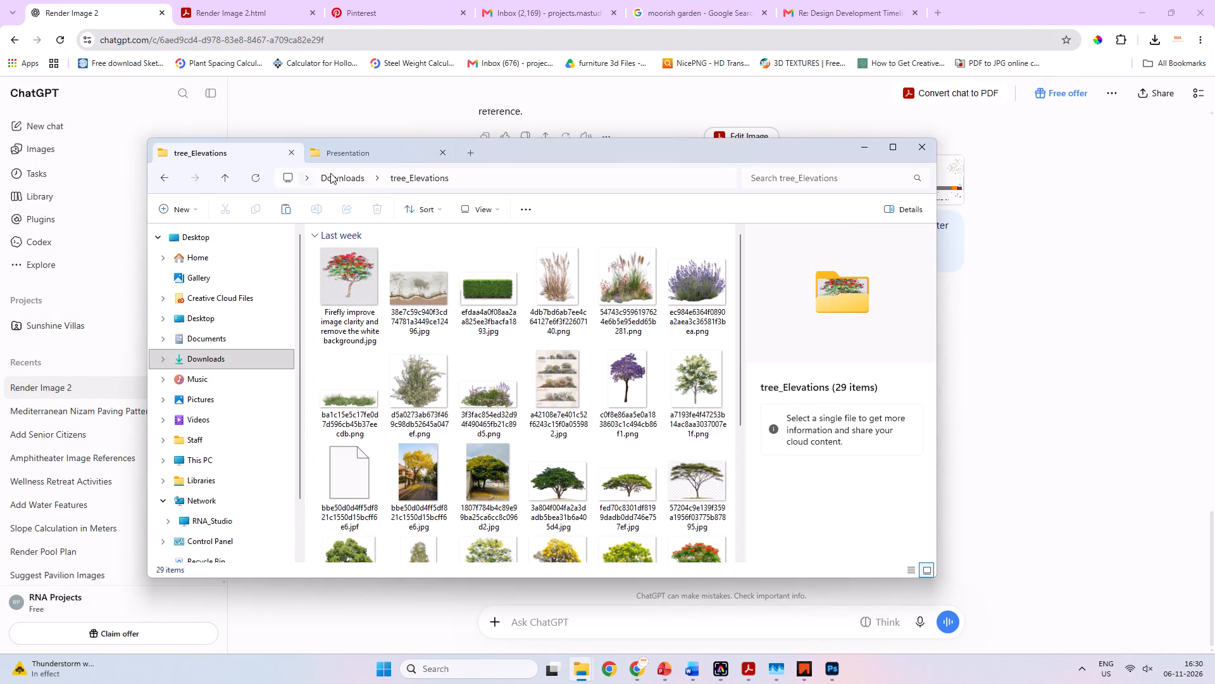
pyautogui.click(388, 148)
pyautogui.click(474, 530)
pyautogui.click(388, 335)
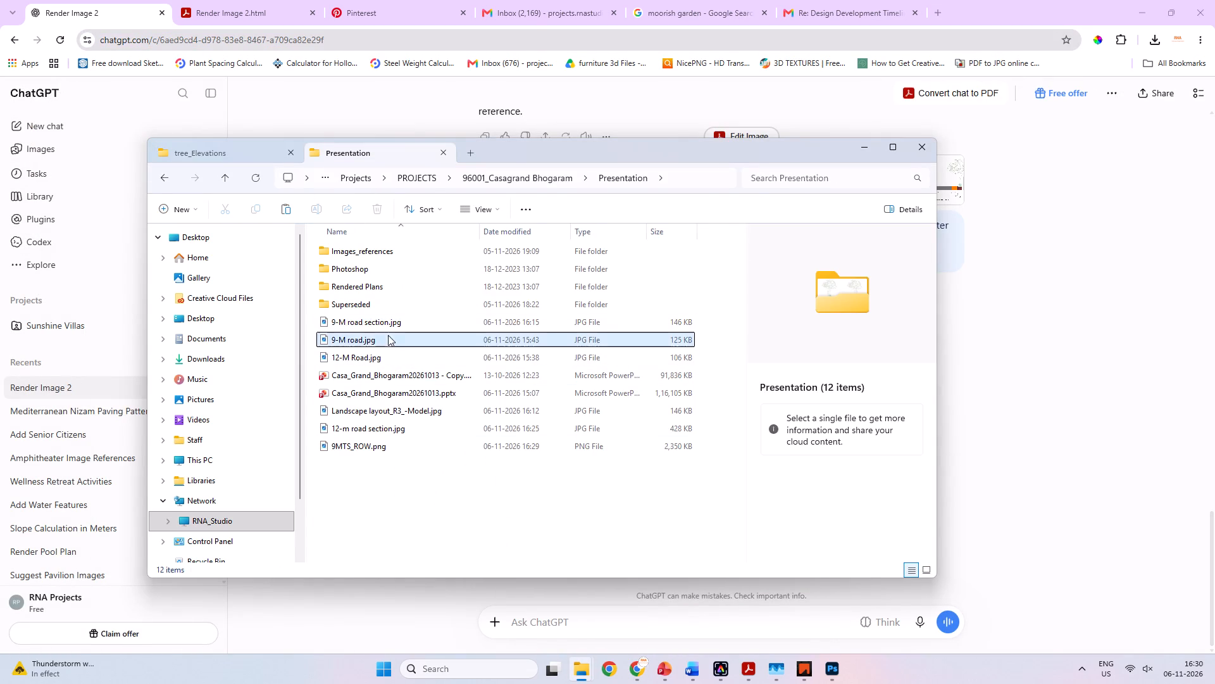
pyautogui.doubleClick(383, 353)
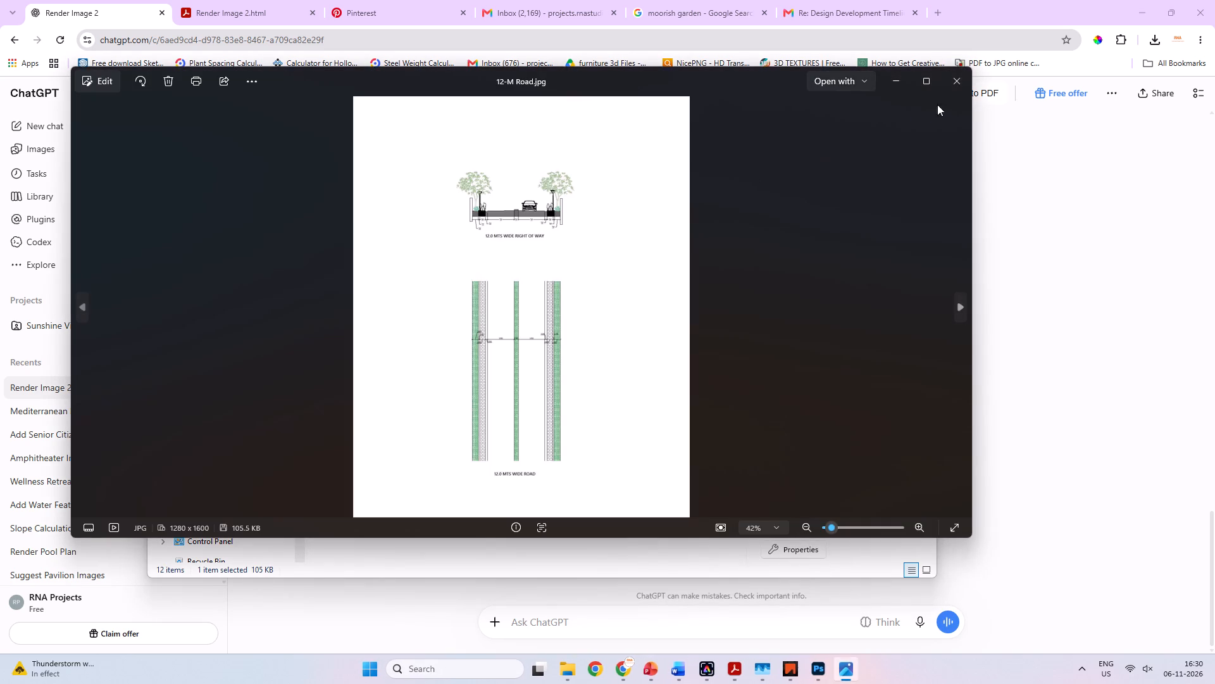
pyautogui.click(950, 89)
pyautogui.press('Delete')
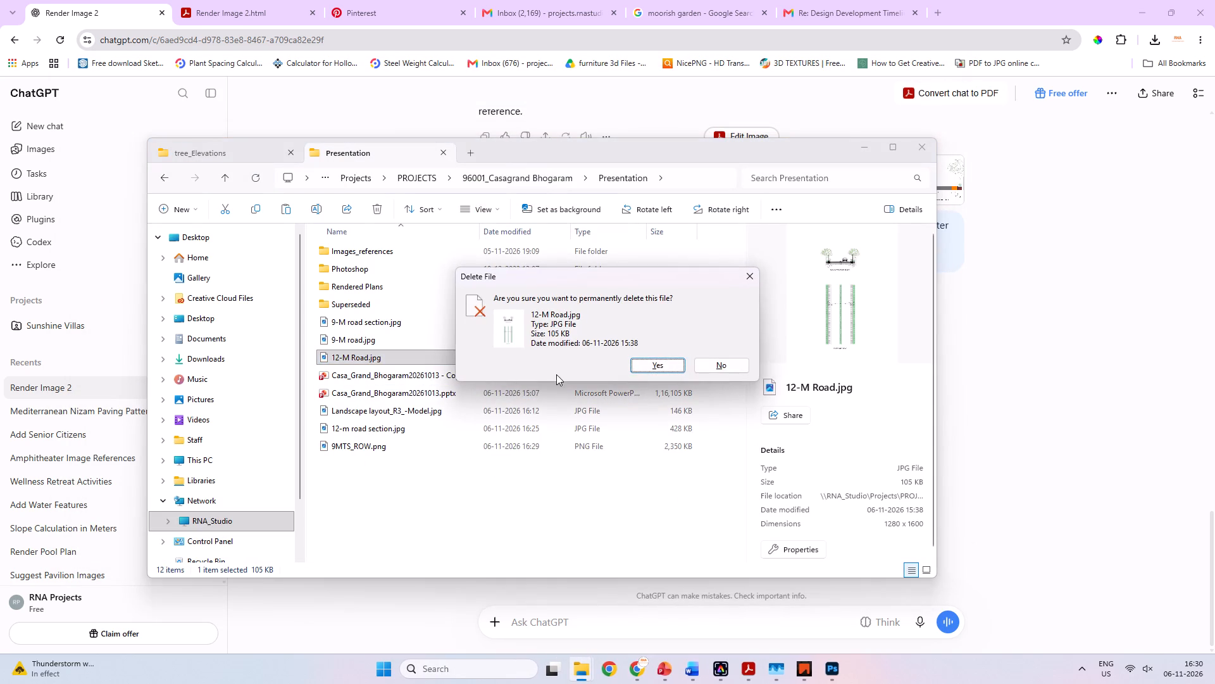
pyautogui.click(638, 360)
# Copy 12-m road section.jpg from the Presentation folder and attach it to a new message in the Chrome Render Image 2 chat.
pyautogui.click(390, 418)
pyautogui.click(387, 409)
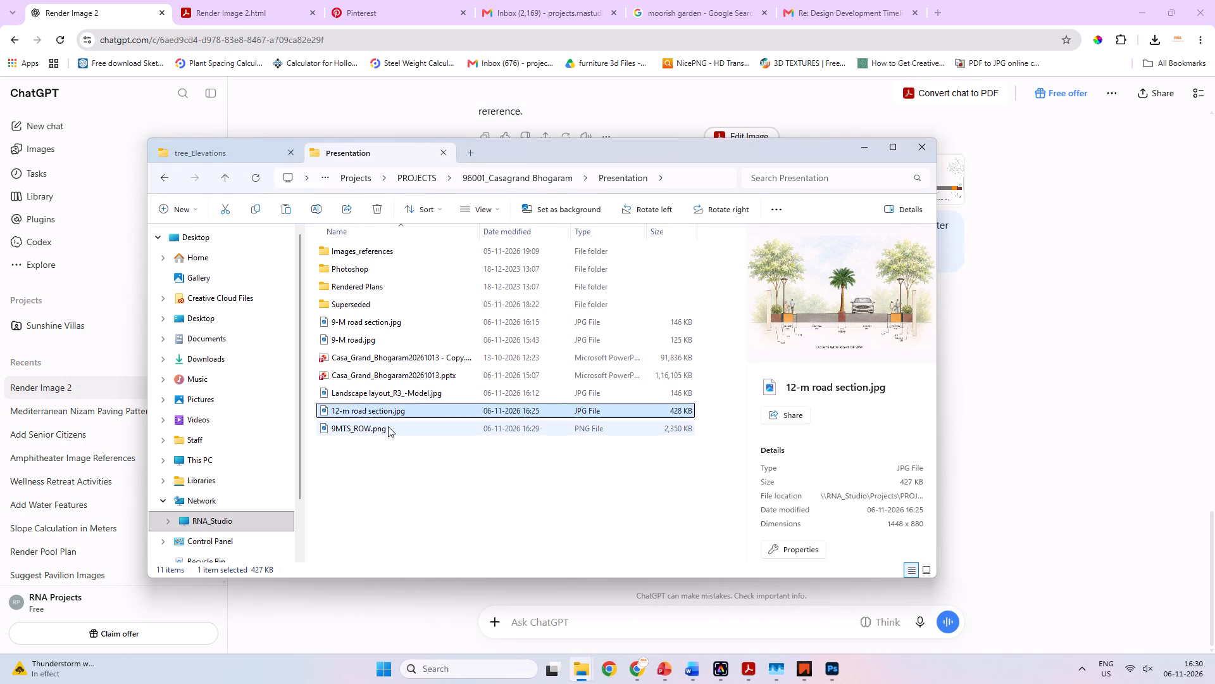